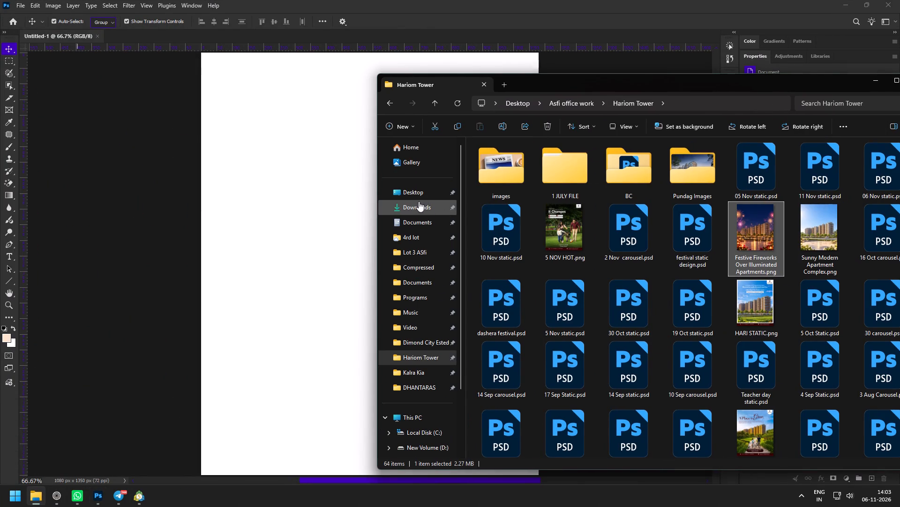
Open the Diwali Offers Advertisement Asset Sheet PNG from Downloads as its own document in Photoshop.
{"action": "left_click", "coordinate": [416, 207]}
{"action": "left_click", "coordinate": [528, 206]}
{"action": "left_click_drag", "start_coordinate": [536, 238], "coordinate": [243, 40]}
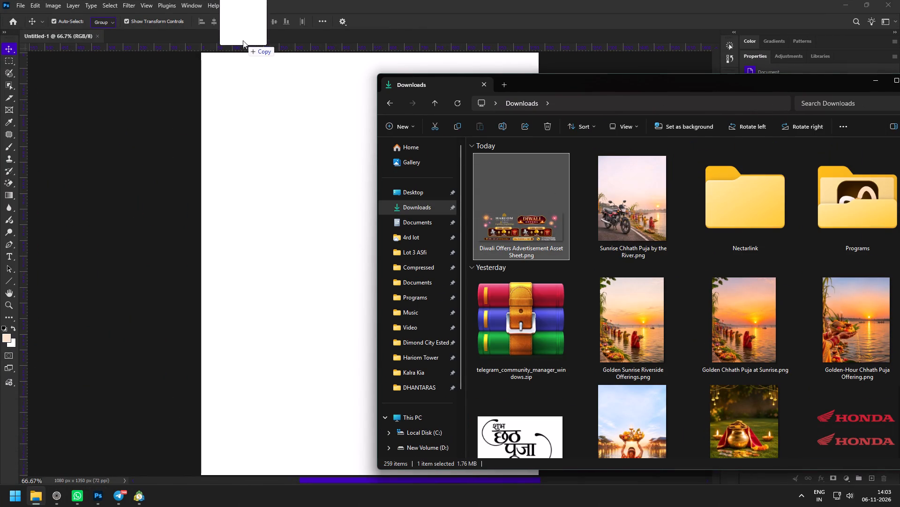
{"action": "left_click_drag", "start_coordinate": [243, 40], "coordinate": [243, 40]}
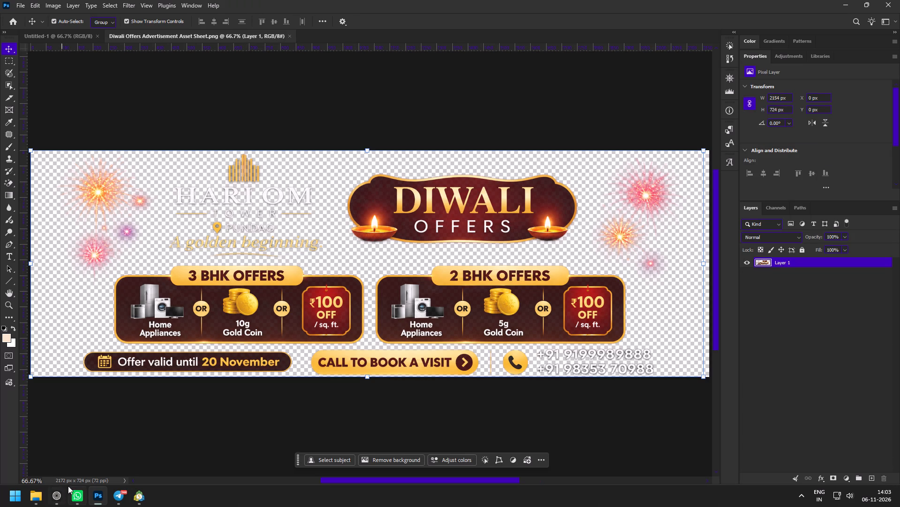
Switch to the Reference Analysis chat in ChatGPT and view the full Hari Om Tower Diwali Offers poster enlarged.
{"action": "left_click", "coordinate": [62, 496]}
{"action": "left_click", "coordinate": [282, 413]}
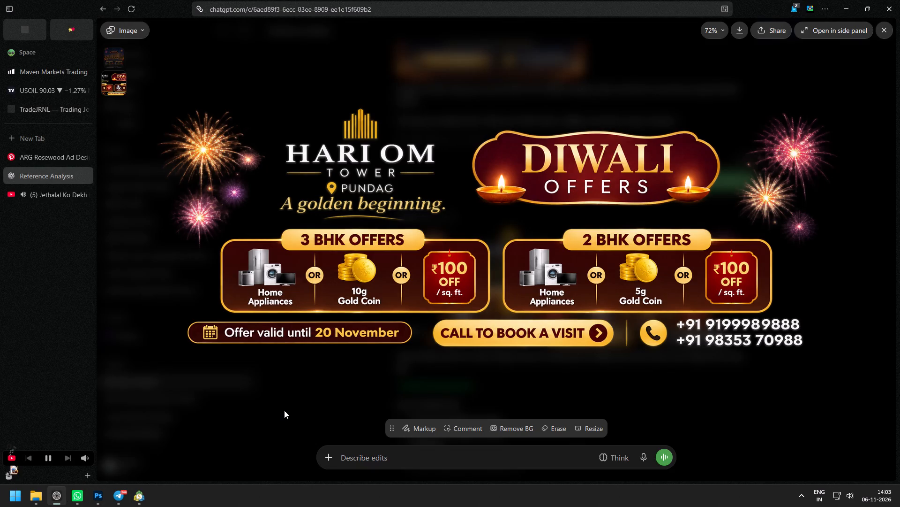
{"action": "scroll", "coordinate": [473, 325], "scroll_direction": "down", "scroll_amount": 4}
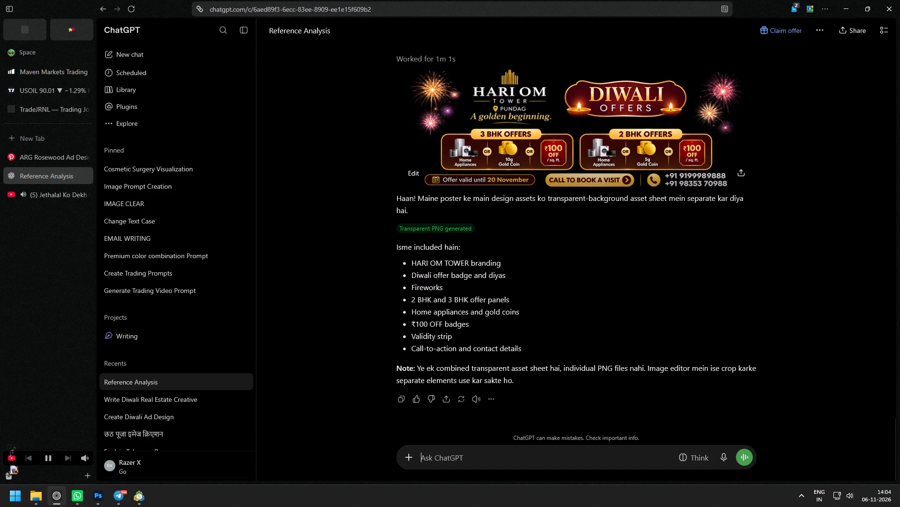
{"action": "scroll", "coordinate": [510, 309], "scroll_direction": "up", "scroll_amount": 3}
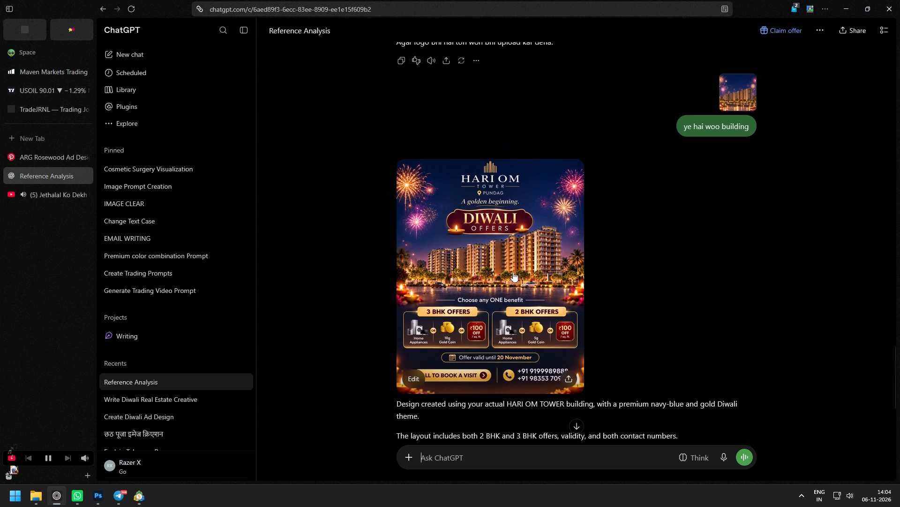
{"action": "left_click", "coordinate": [511, 265]}
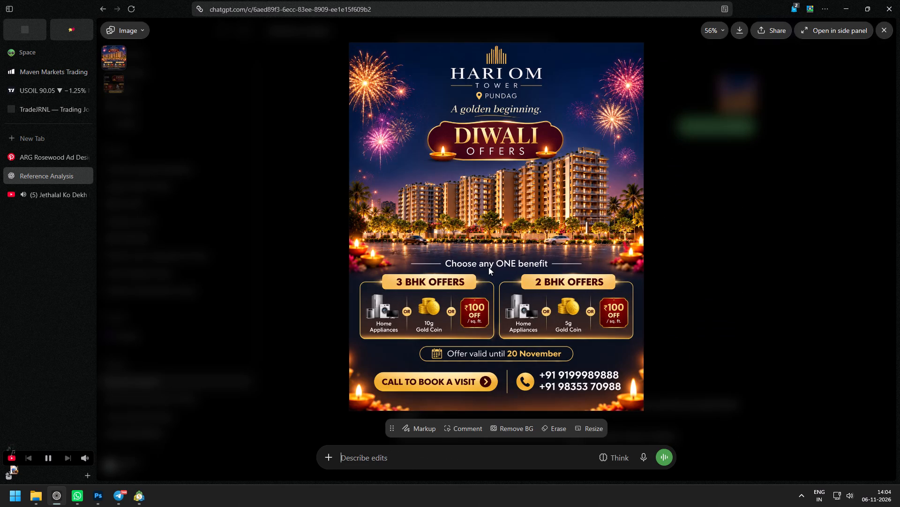
Look through the Hariom Tower folder within Asfi office work in File Explorer, and return to the enlarged poster in ChatGPT.
{"action": "left_click", "coordinate": [28, 506]}
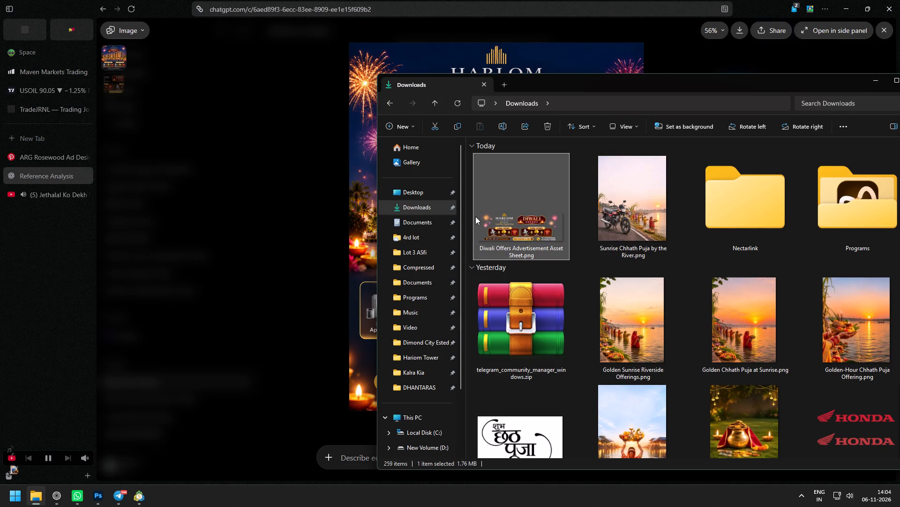
{"action": "left_click", "coordinate": [416, 385]}
{"action": "left_click_drag", "start_coordinate": [688, 81], "coordinate": [632, 75]}
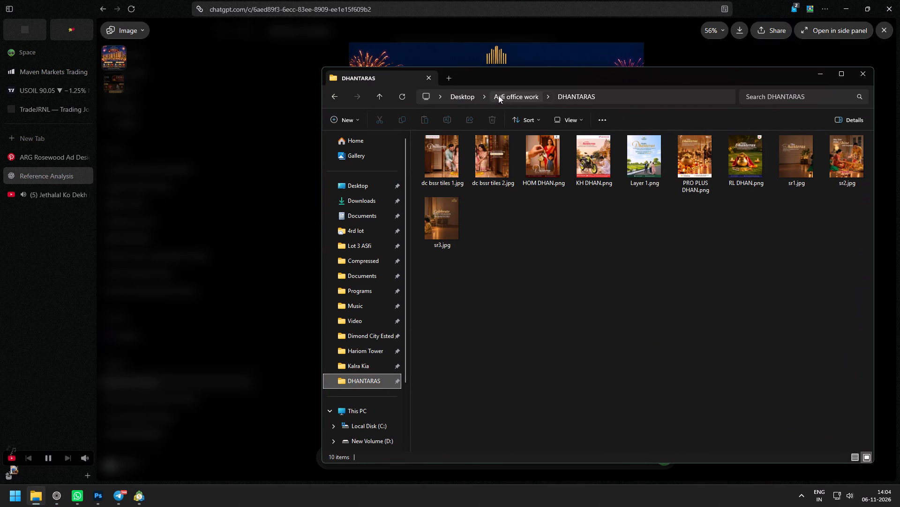
{"action": "left_click", "coordinate": [497, 96]}
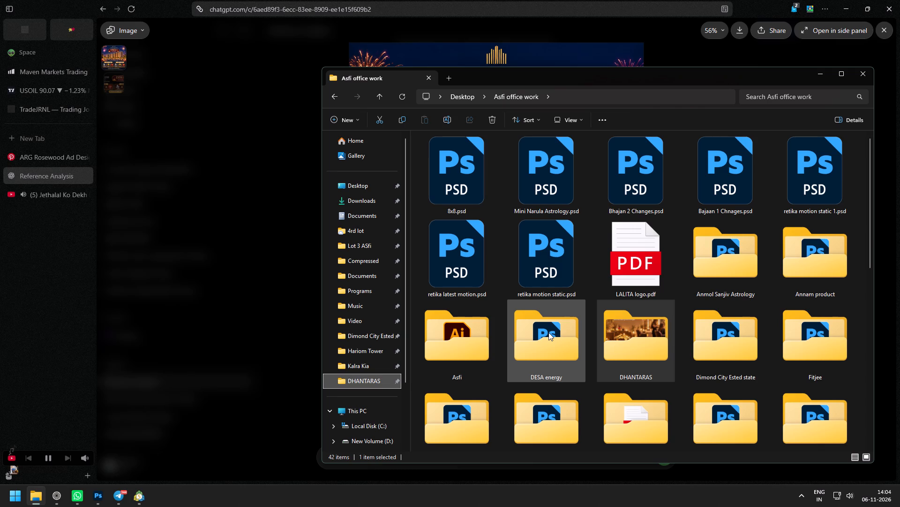
{"action": "left_click", "coordinate": [548, 332]}
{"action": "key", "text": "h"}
{"action": "double_click", "coordinate": [530, 147]}
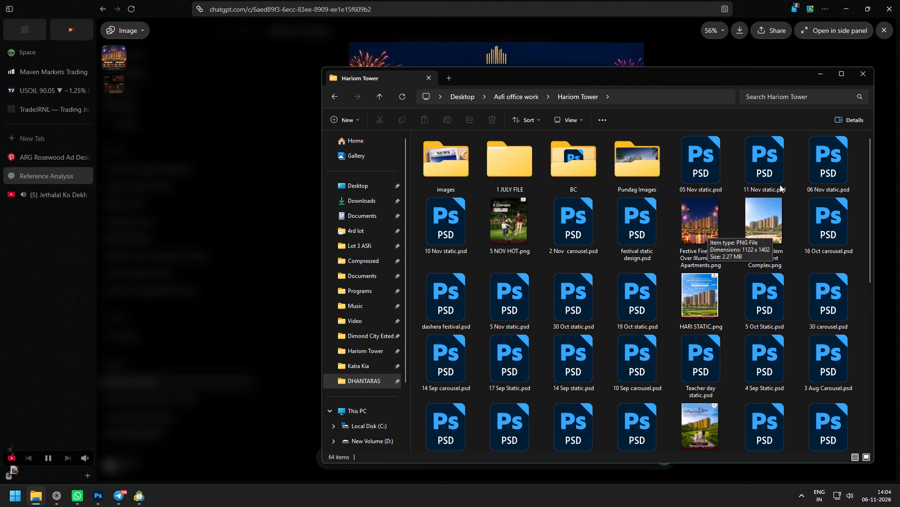
{"action": "left_click", "coordinate": [819, 72]}
{"action": "left_click", "coordinate": [383, 454]}
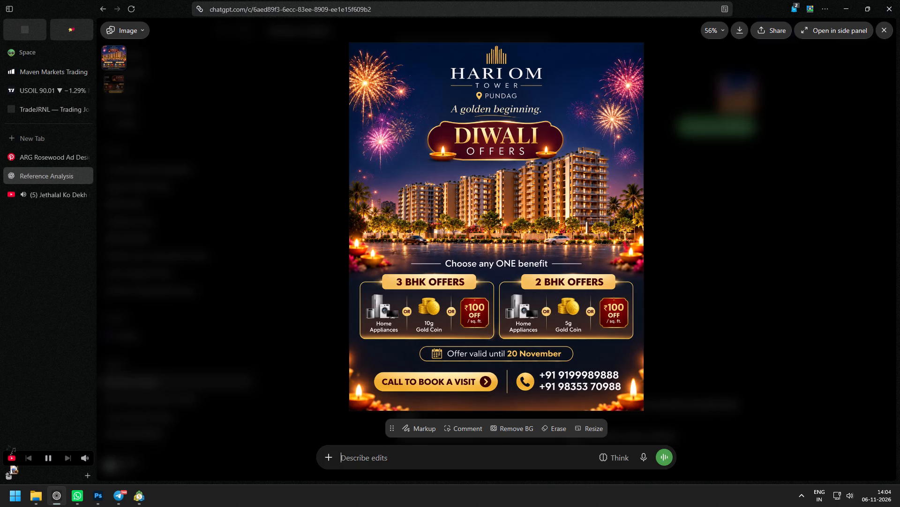
{"action": "type", "text": "muje"}
{"action": "key", "text": "space"}
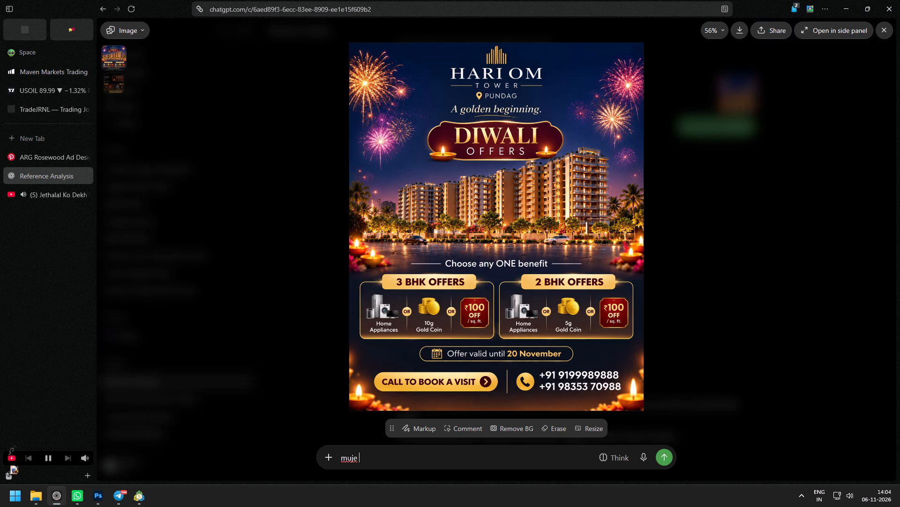
{"action": "type", "text": "shiv"}
{"action": "key", "text": "space"}
{"action": "type", "text": "bag"}
{"action": "key", "text": "BackSpace"}
{"action": "key", "text": "BackSpace"}
{"action": "type", "text": "ckground"}
{"action": "key", "text": "space"}
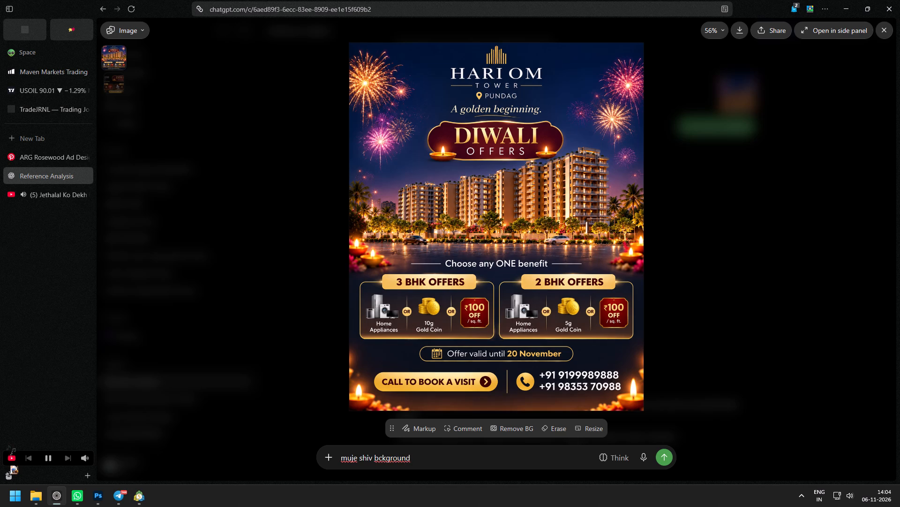
{"action": "type", "text": "do baki sabb kuch remove kar"}
{"action": "key", "text": "space"}
{"action": "type", "text": "do"}
{"action": "key", "text": "space"}
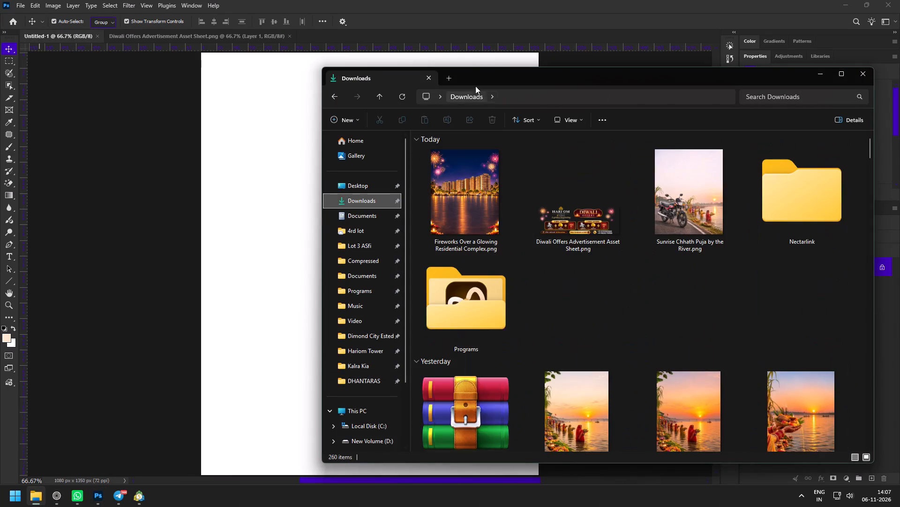
{"action": "left_click_drag", "start_coordinate": [497, 70], "coordinate": [718, 63]}
{"action": "left_click_drag", "start_coordinate": [665, 192], "coordinate": [359, 206]}
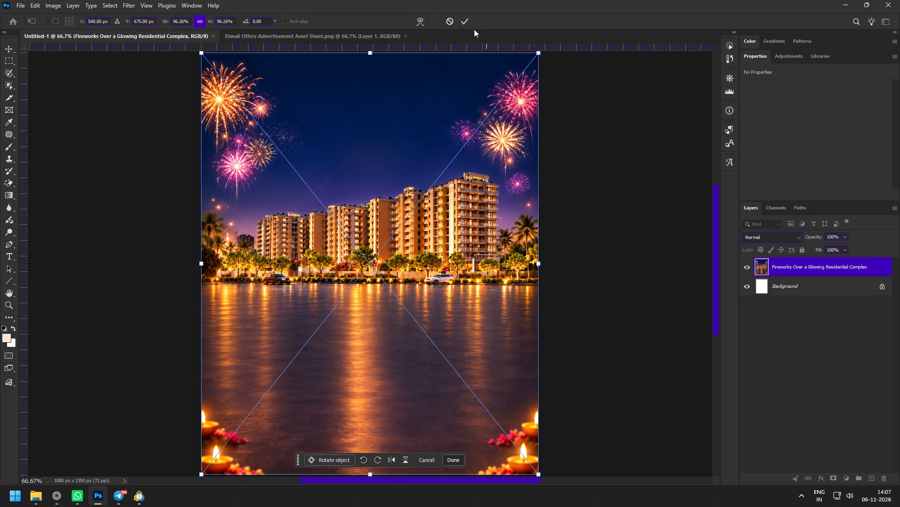
{"action": "left_click", "coordinate": [469, 16]}
Open the Hariom Tower folder inside Asfi office work and find its footer and logo files.
{"action": "key", "text": "z"}
{"action": "left_click_drag", "start_coordinate": [411, 265], "coordinate": [395, 258]}
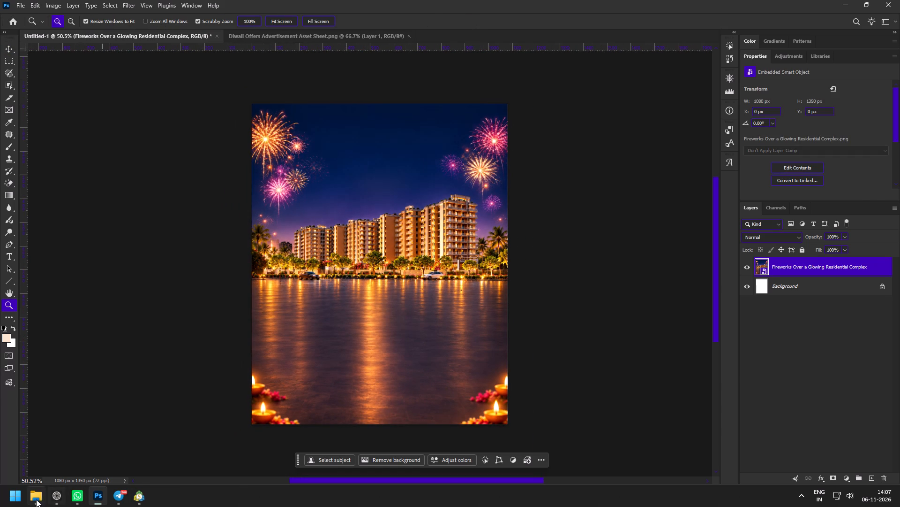
{"action": "left_click", "coordinate": [36, 499]}
{"action": "left_click", "coordinate": [579, 372]}
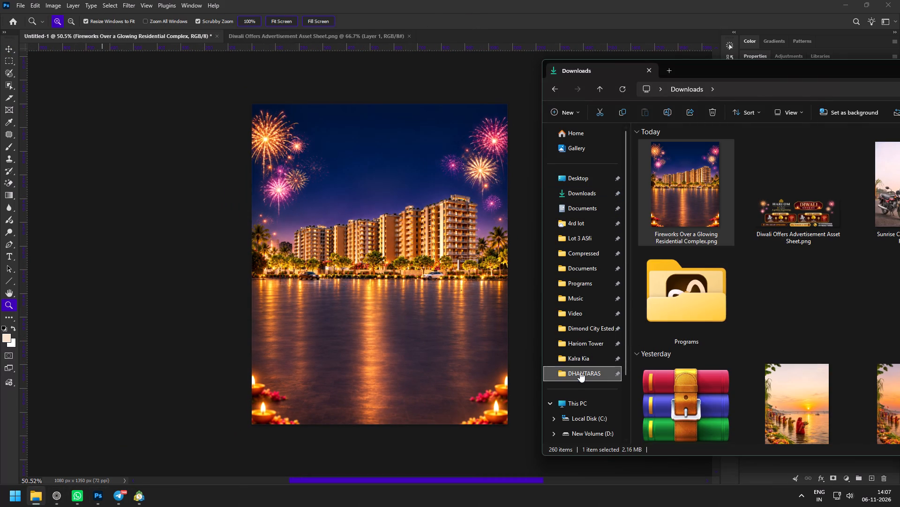
{"action": "left_click_drag", "start_coordinate": [787, 72], "coordinate": [722, 63]}
{"action": "left_click", "coordinate": [673, 76]}
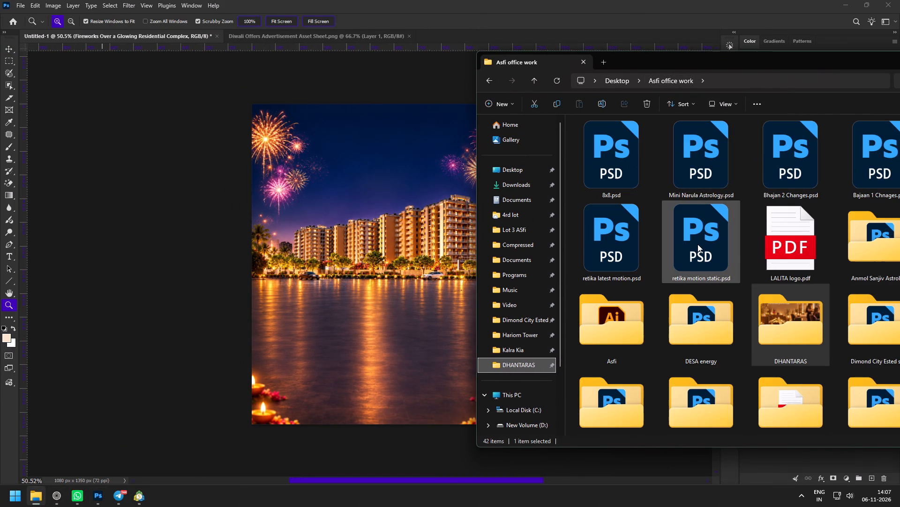
{"action": "left_click", "coordinate": [697, 244]}
{"action": "key", "text": "h"}
{"action": "double_click", "coordinate": [702, 166]}
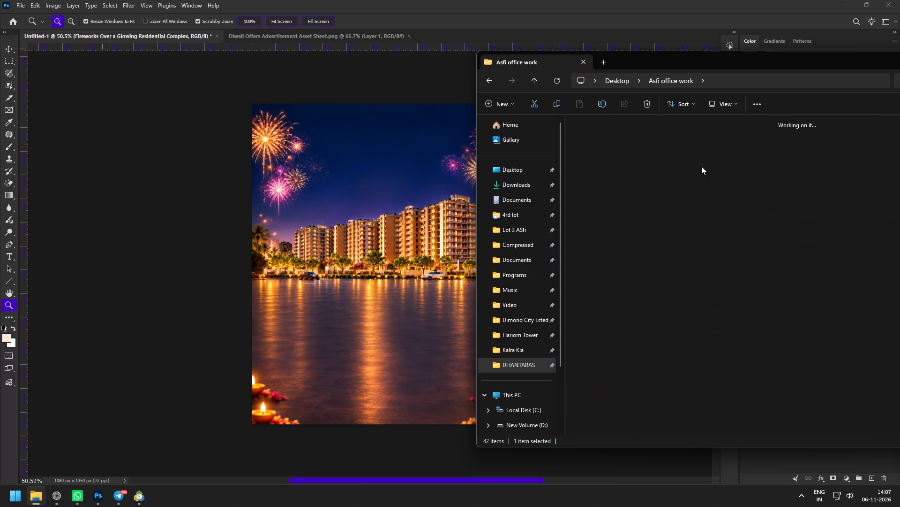
{"action": "left_click_drag", "start_coordinate": [802, 60], "coordinate": [694, 49]}
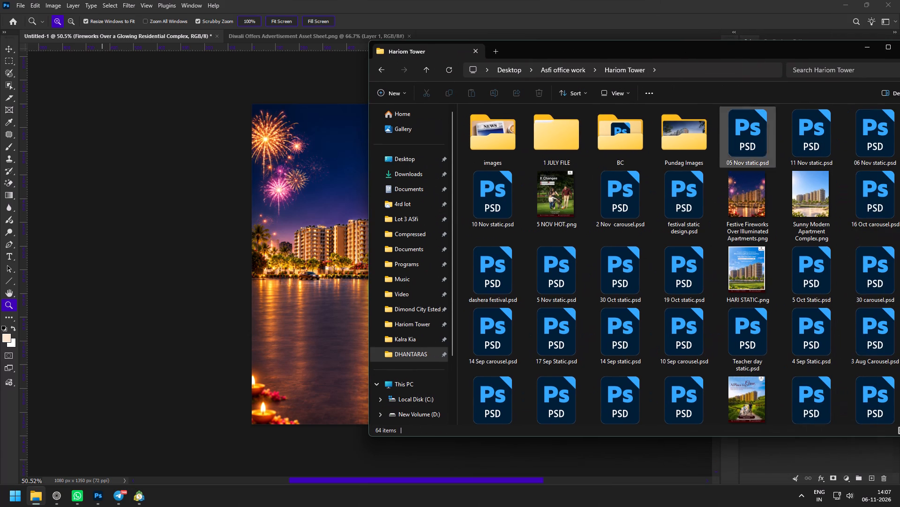
{"action": "left_click_drag", "start_coordinate": [840, 51], "coordinate": [742, 46]}
{"action": "scroll", "coordinate": [703, 245], "scroll_direction": "down", "scroll_amount": 6}
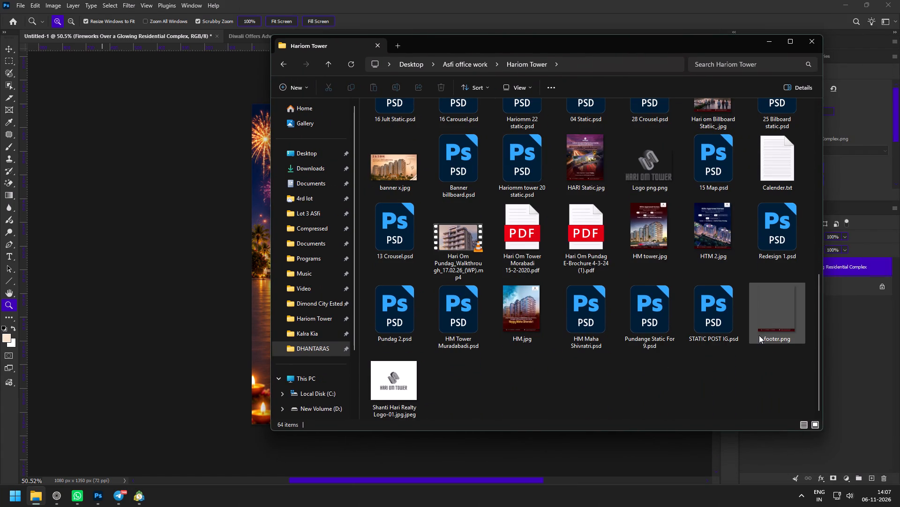
Place footer.png and Logo png.png from the Hariom Tower folder onto the Untitled-1 canvas.
{"action": "left_click", "coordinate": [778, 324]}
{"action": "left_click", "coordinate": [648, 157], "text": "ctrl"}
{"action": "left_click_drag", "start_coordinate": [776, 326], "coordinate": [220, 259]}
{"action": "left_click_drag", "start_coordinate": [479, 264], "coordinate": [512, 266]}
{"action": "left_click", "coordinate": [465, 17]}
{"action": "key", "text": "z"}
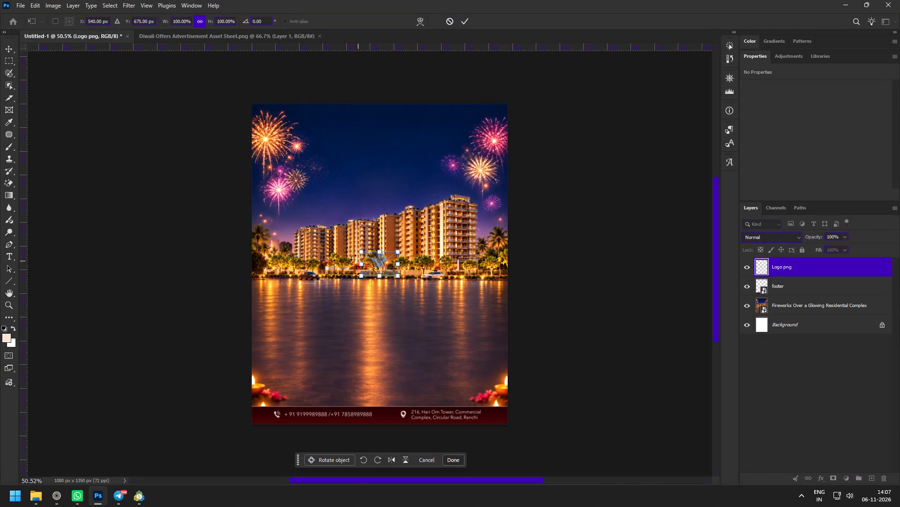
{"action": "left_click_drag", "start_coordinate": [354, 257], "coordinate": [367, 265]}
{"action": "key", "text": "ctrl+z"}
{"action": "left_click", "coordinate": [464, 19]}
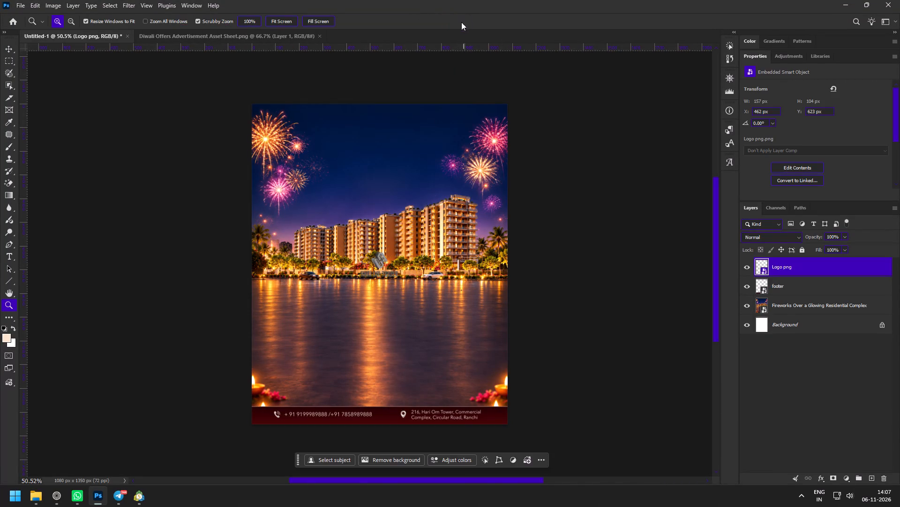
Move the HARI OM TOWER logo up into the sky above the buildings, to about Y 205 px.
{"action": "key", "text": "z"}
{"action": "left_click_drag", "start_coordinate": [376, 238], "coordinate": [406, 283]}
{"action": "key", "text": "v"}
{"action": "left_click_drag", "start_coordinate": [389, 289], "coordinate": [406, 77]}
{"action": "key", "text": "space"}
{"action": "key", "text": "space"}
{"action": "left_click_drag", "start_coordinate": [389, 141], "coordinate": [395, 219]}
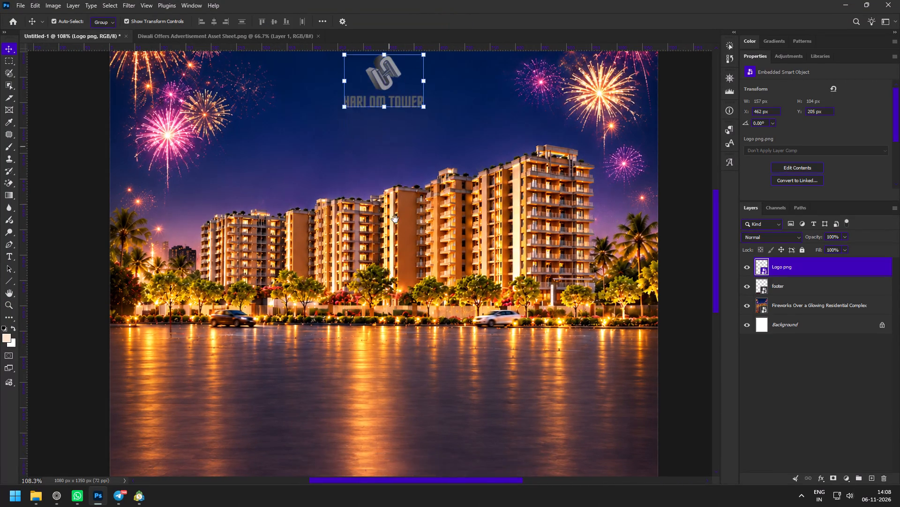
{"action": "left_click_drag", "start_coordinate": [395, 219], "coordinate": [396, 281]}
Hide the Logo png layer, undoing any accidental shift of the building background.
{"action": "left_click_drag", "start_coordinate": [407, 216], "coordinate": [517, 168]}
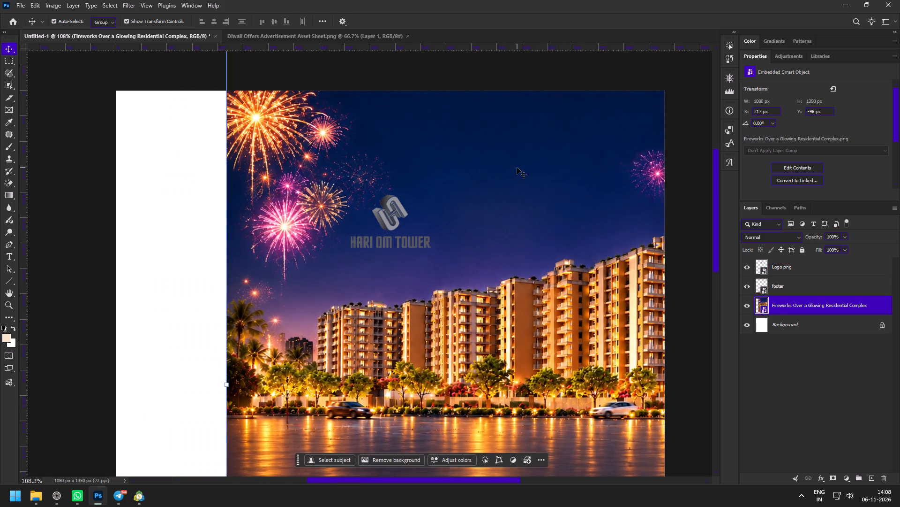
{"action": "key", "text": "ctrl+z"}
{"action": "left_click", "coordinate": [402, 208]}
{"action": "left_click", "coordinate": [745, 270]}
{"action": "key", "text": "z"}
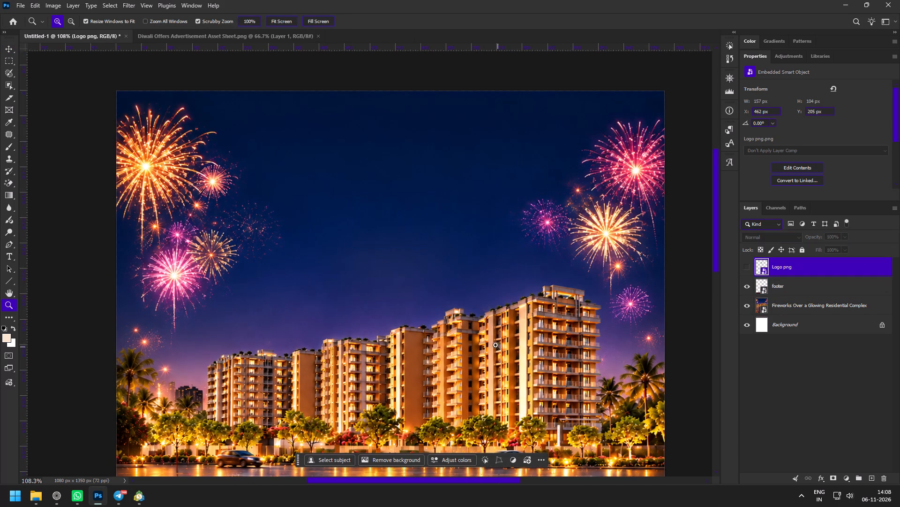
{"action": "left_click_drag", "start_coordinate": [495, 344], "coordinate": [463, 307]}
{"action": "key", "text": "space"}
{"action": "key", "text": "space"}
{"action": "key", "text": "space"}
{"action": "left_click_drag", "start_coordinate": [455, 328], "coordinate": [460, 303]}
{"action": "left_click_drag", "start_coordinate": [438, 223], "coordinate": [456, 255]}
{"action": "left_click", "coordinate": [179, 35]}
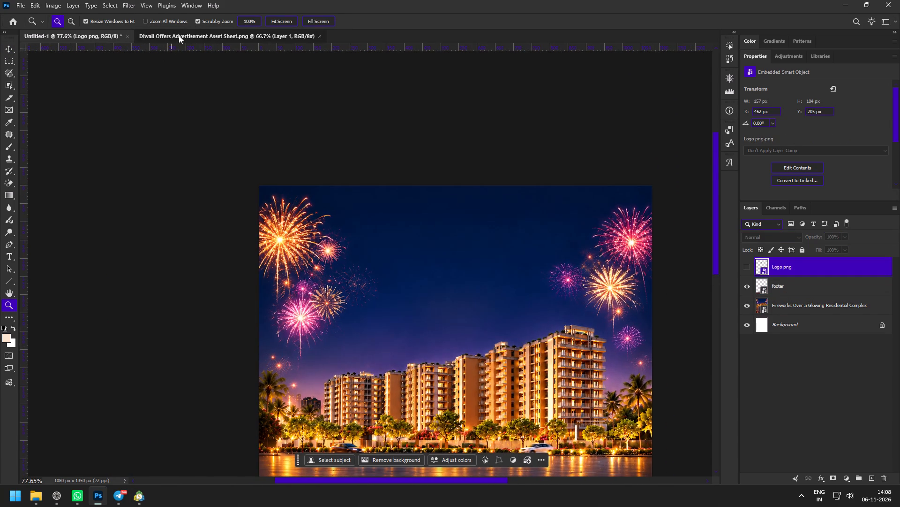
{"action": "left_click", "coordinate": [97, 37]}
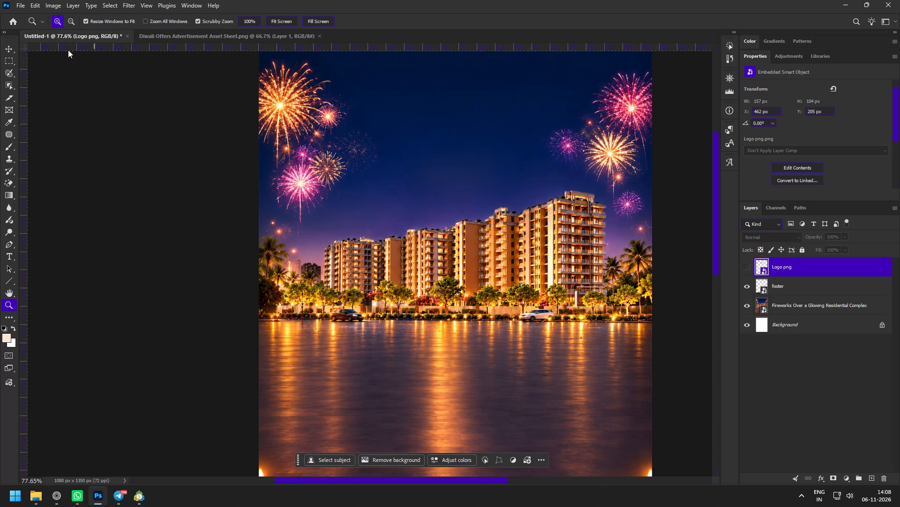
Open the recent 05 Nov static design.
{"action": "left_click", "coordinate": [11, 23]}
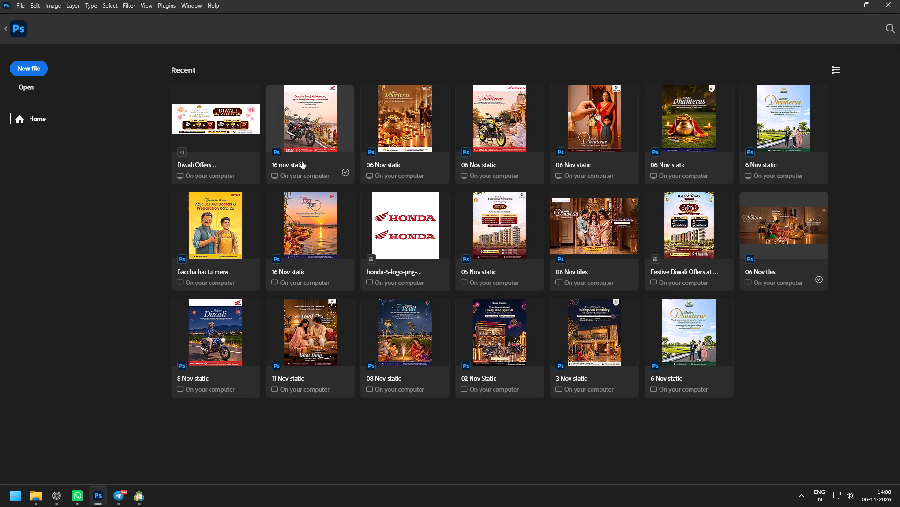
{"action": "left_click", "coordinate": [508, 236]}
Hide Layer 17 in 05 Nov static and copy the PUNDAG, HARI OM TOWER and "A golden beginning." text layers.
{"action": "key", "text": "z"}
{"action": "left_click_drag", "start_coordinate": [373, 79], "coordinate": [397, 120]}
{"action": "key", "text": "space"}
{"action": "key", "text": "space"}
{"action": "left_click_drag", "start_coordinate": [397, 127], "coordinate": [409, 199]}
{"action": "left_click_drag", "start_coordinate": [379, 147], "coordinate": [394, 171]}
{"action": "key", "text": "v"}
{"action": "left_click", "coordinate": [377, 161]}
{"action": "left_click", "coordinate": [743, 290]}
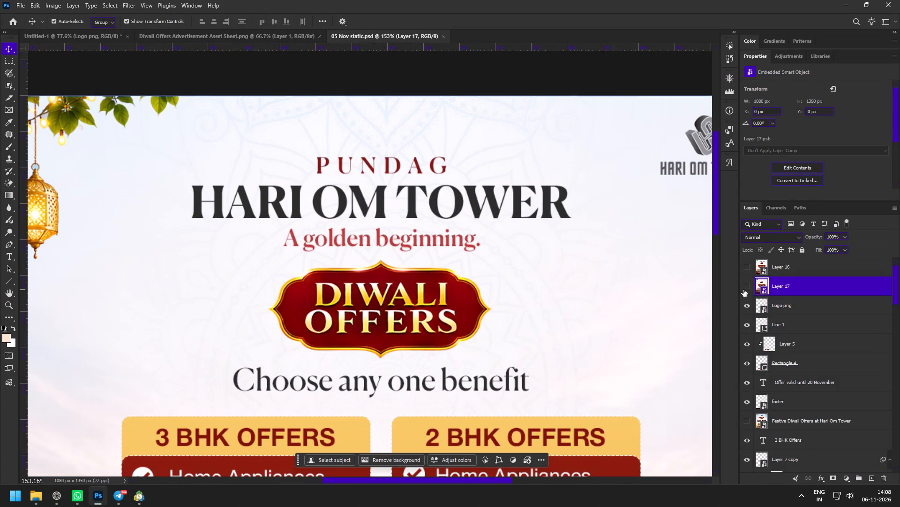
{"action": "left_click", "coordinate": [370, 163]}
{"action": "left_click", "coordinate": [361, 204], "text": "shift"}
{"action": "left_click", "coordinate": [351, 239], "text": "shift"}
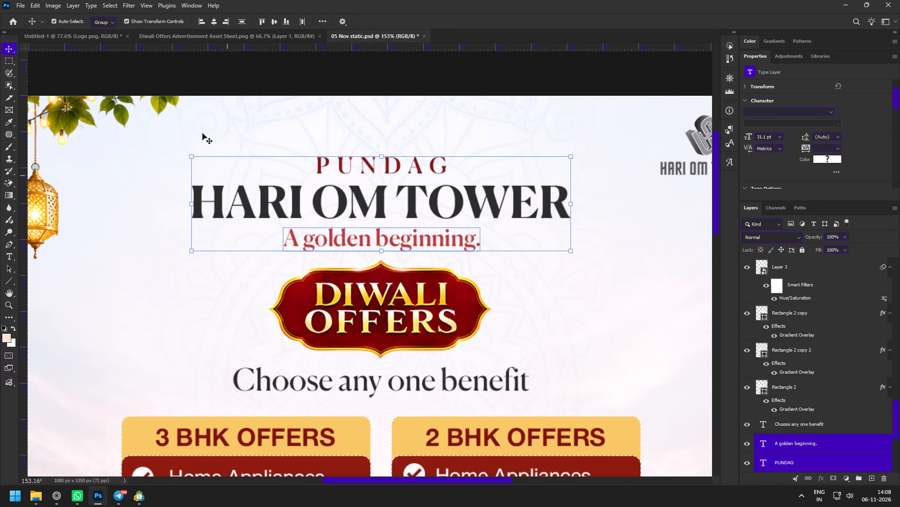
{"action": "key", "text": "ctrl+c"}
Paste the three heading lines into Untitled-1 and move them up about 430 px into the sky, horizontally centred.
{"action": "left_click", "coordinate": [183, 35]}
{"action": "left_click", "coordinate": [94, 33]}
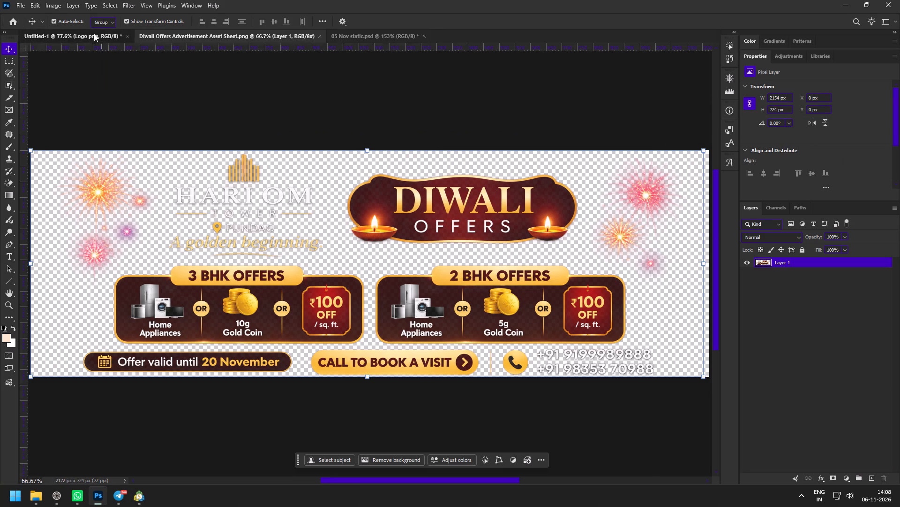
{"action": "key", "text": "ctrl+v"}
{"action": "left_click_drag", "start_coordinate": [463, 266], "coordinate": [451, 103]}
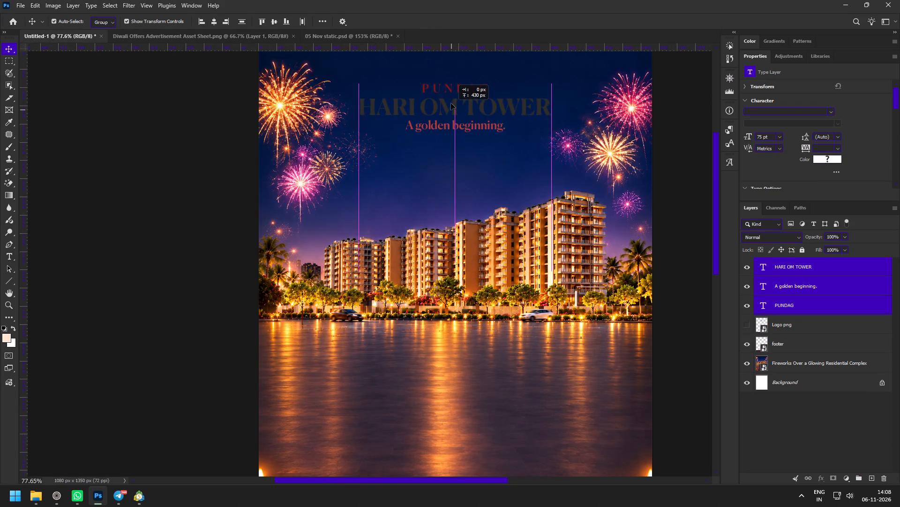
{"action": "left_click_drag", "start_coordinate": [451, 103], "coordinate": [450, 100]}
{"action": "key", "text": "space"}
{"action": "key", "text": "space"}
{"action": "key", "text": "space"}
{"action": "left_click_drag", "start_coordinate": [483, 148], "coordinate": [475, 207]}
{"action": "left_click_drag", "start_coordinate": [466, 155], "coordinate": [466, 156], "text": "shift"}
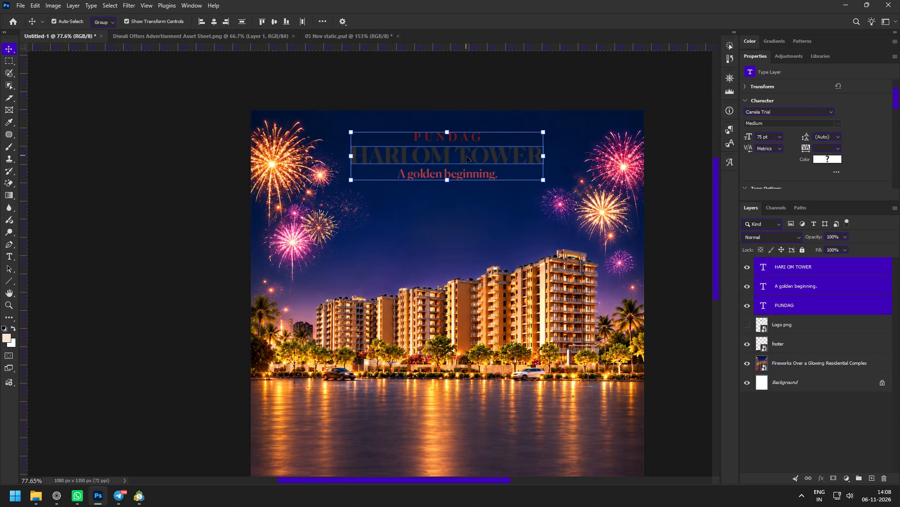
{"action": "left_click_drag", "start_coordinate": [466, 156], "coordinate": [466, 163], "text": "shift"}
{"action": "key", "text": "ctrl+z"}
{"action": "left_click", "coordinate": [526, 158], "text": "shift"}
{"action": "left_click", "coordinate": [511, 154]}
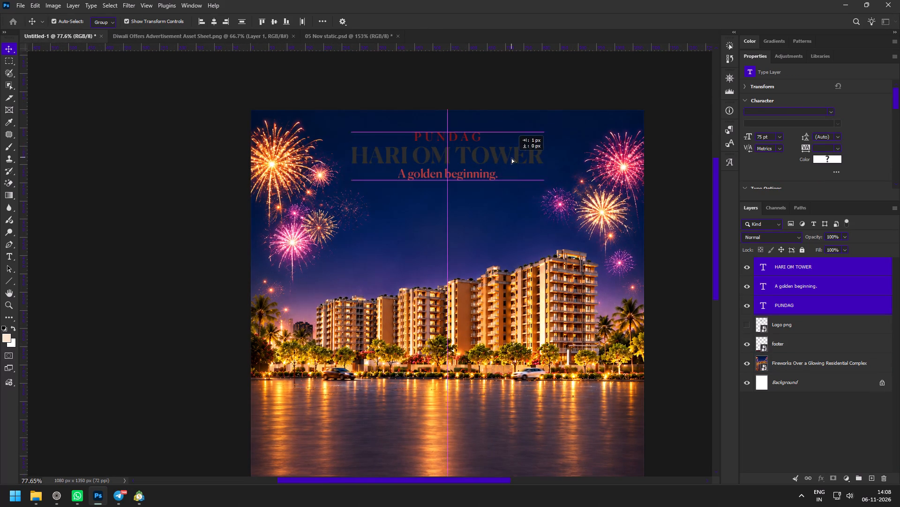
Recolour the three heading text layers white.
{"action": "left_click", "coordinate": [832, 159]}
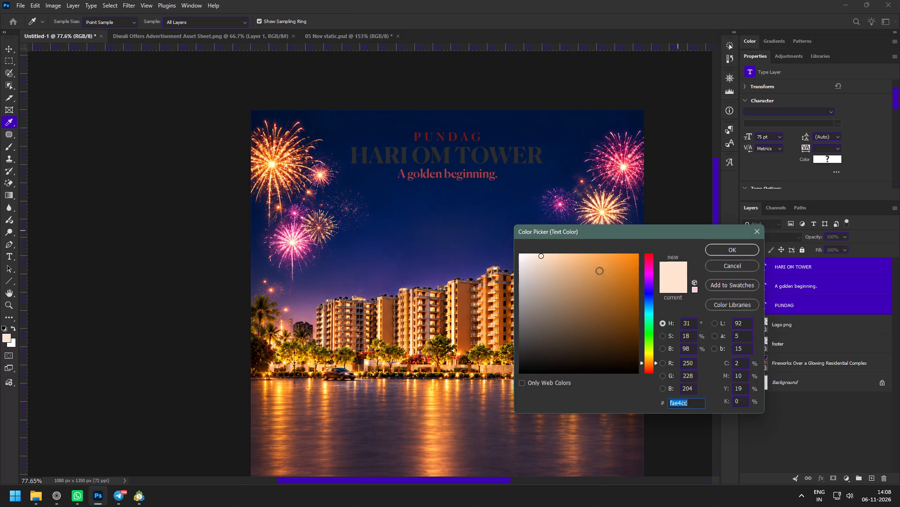
{"action": "left_click_drag", "start_coordinate": [576, 292], "coordinate": [509, 221]}
{"action": "left_click", "coordinate": [731, 249]}
Move the three-line heading slightly lower in the sky.
{"action": "key", "text": "z"}
{"action": "left_click_drag", "start_coordinate": [462, 82], "coordinate": [482, 105]}
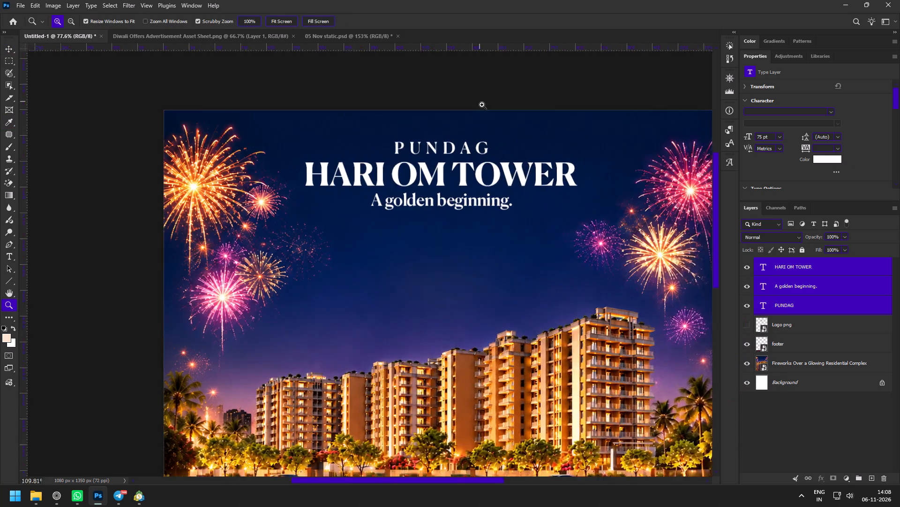
{"action": "left_click_drag", "start_coordinate": [482, 105], "coordinate": [485, 109]}
{"action": "key", "text": "v"}
{"action": "left_click_drag", "start_coordinate": [510, 197], "coordinate": [510, 218]}
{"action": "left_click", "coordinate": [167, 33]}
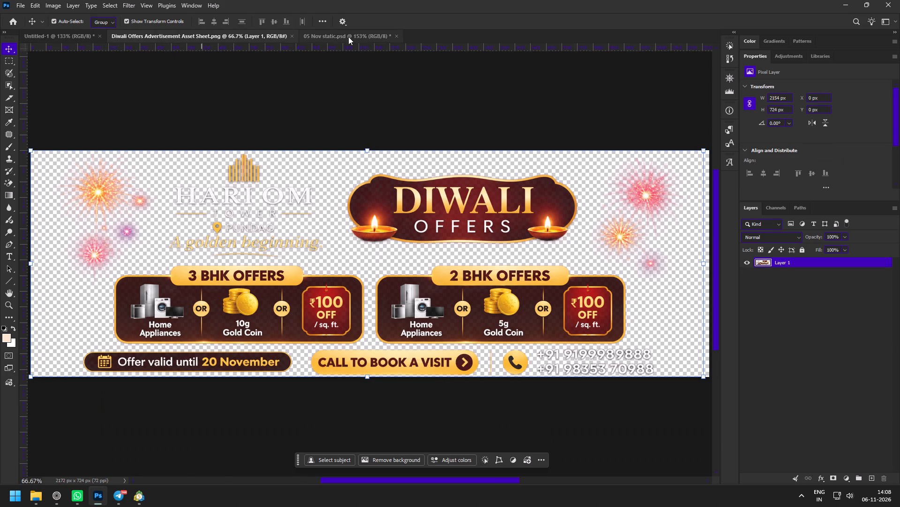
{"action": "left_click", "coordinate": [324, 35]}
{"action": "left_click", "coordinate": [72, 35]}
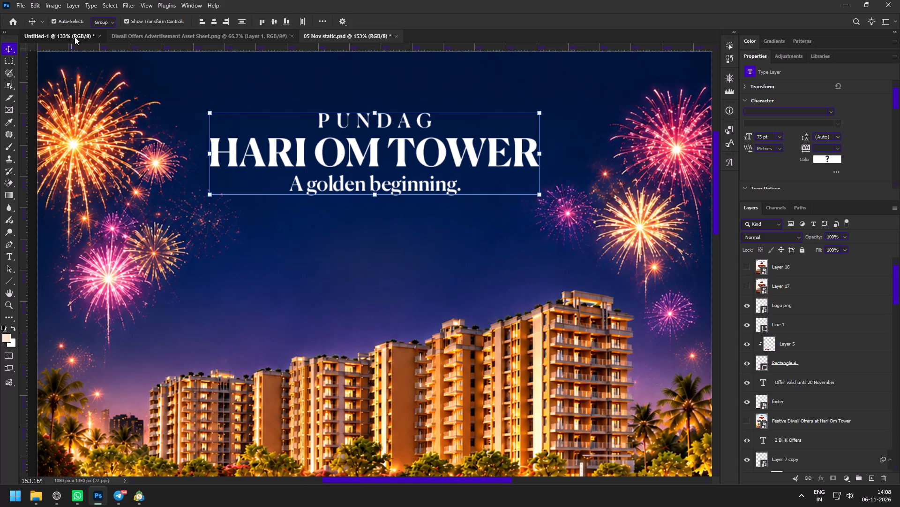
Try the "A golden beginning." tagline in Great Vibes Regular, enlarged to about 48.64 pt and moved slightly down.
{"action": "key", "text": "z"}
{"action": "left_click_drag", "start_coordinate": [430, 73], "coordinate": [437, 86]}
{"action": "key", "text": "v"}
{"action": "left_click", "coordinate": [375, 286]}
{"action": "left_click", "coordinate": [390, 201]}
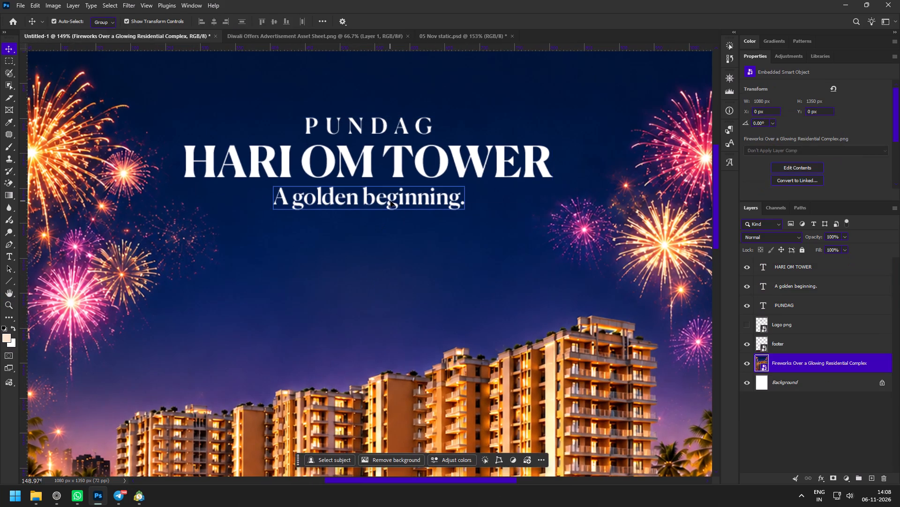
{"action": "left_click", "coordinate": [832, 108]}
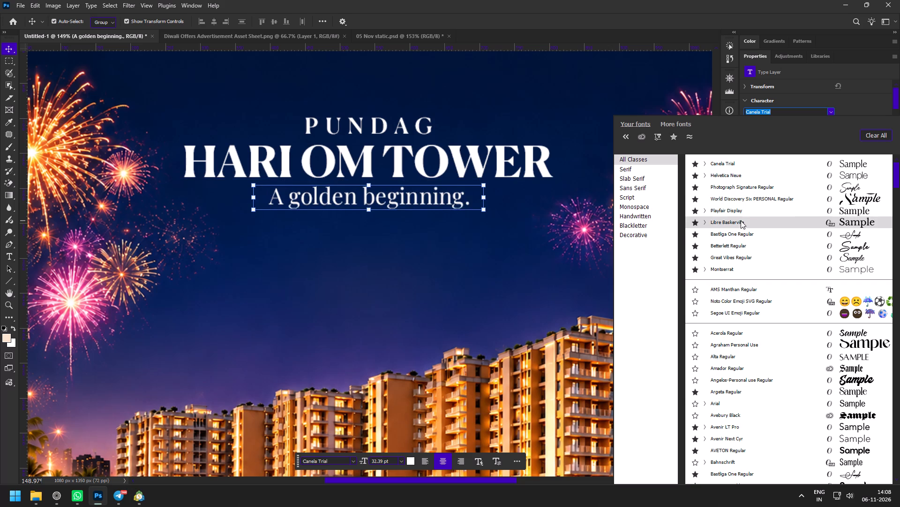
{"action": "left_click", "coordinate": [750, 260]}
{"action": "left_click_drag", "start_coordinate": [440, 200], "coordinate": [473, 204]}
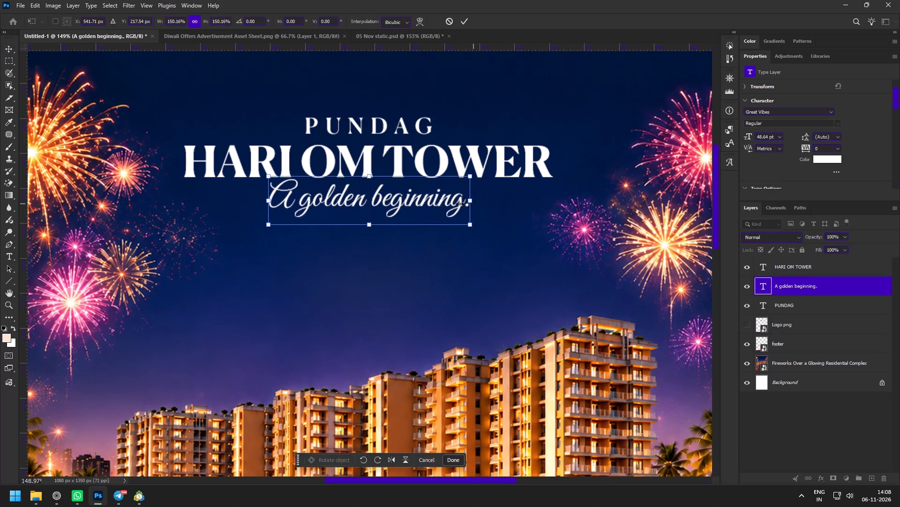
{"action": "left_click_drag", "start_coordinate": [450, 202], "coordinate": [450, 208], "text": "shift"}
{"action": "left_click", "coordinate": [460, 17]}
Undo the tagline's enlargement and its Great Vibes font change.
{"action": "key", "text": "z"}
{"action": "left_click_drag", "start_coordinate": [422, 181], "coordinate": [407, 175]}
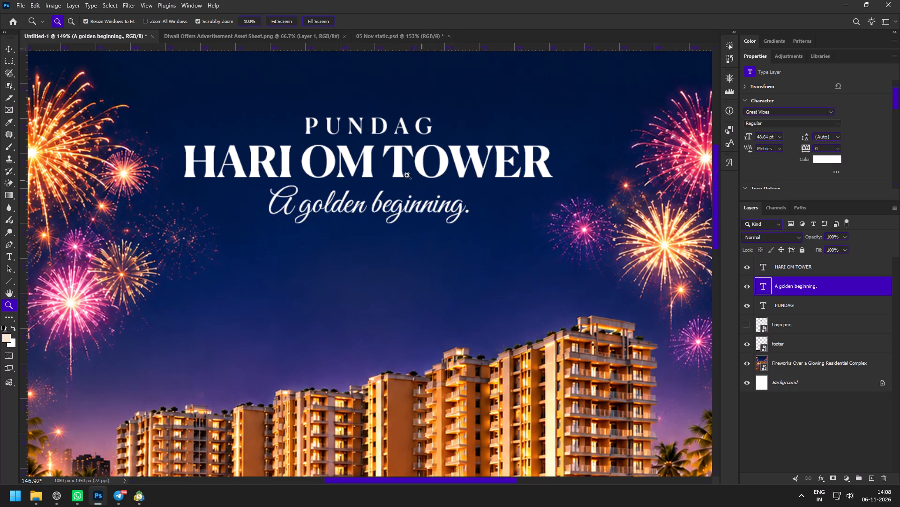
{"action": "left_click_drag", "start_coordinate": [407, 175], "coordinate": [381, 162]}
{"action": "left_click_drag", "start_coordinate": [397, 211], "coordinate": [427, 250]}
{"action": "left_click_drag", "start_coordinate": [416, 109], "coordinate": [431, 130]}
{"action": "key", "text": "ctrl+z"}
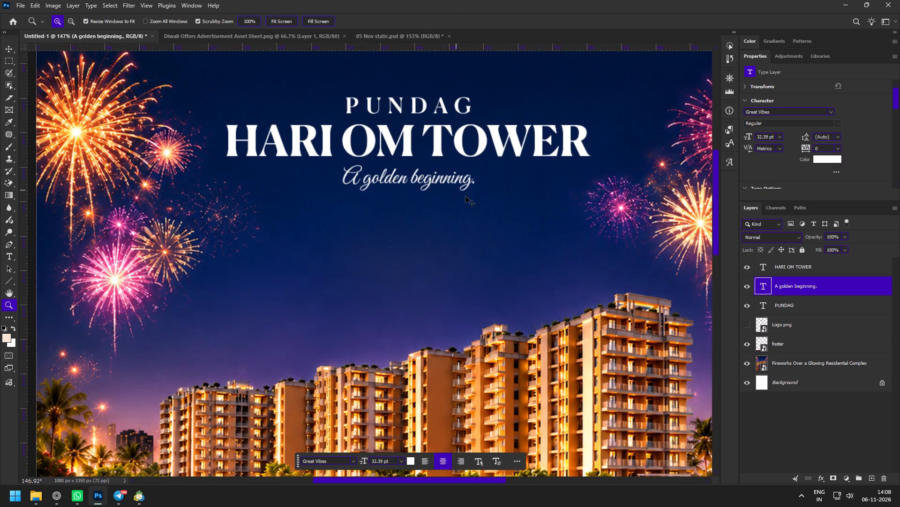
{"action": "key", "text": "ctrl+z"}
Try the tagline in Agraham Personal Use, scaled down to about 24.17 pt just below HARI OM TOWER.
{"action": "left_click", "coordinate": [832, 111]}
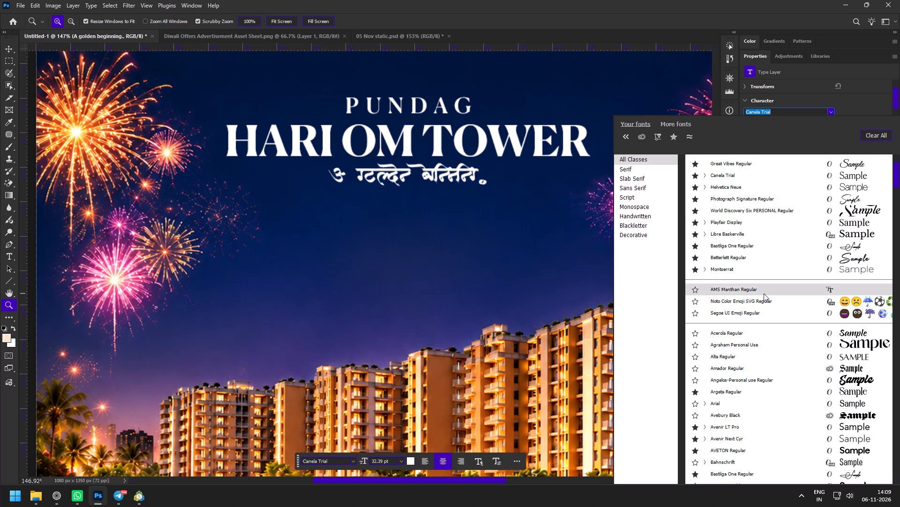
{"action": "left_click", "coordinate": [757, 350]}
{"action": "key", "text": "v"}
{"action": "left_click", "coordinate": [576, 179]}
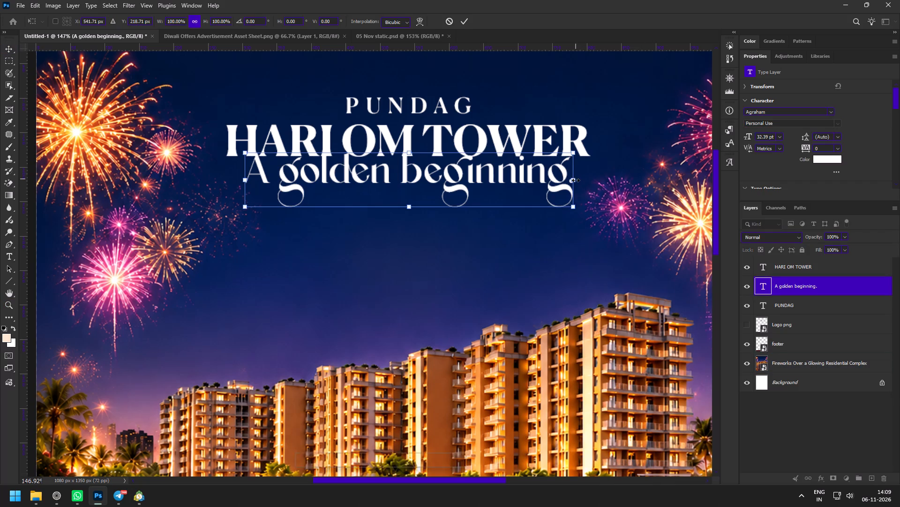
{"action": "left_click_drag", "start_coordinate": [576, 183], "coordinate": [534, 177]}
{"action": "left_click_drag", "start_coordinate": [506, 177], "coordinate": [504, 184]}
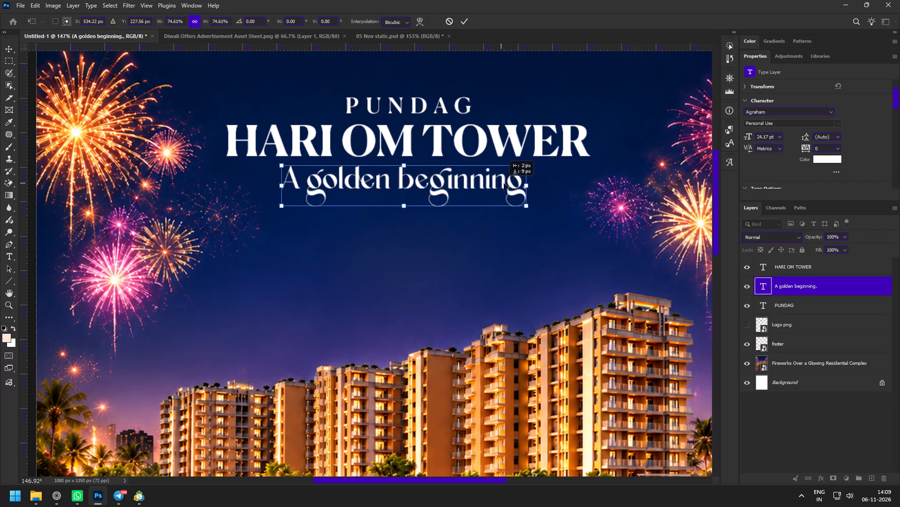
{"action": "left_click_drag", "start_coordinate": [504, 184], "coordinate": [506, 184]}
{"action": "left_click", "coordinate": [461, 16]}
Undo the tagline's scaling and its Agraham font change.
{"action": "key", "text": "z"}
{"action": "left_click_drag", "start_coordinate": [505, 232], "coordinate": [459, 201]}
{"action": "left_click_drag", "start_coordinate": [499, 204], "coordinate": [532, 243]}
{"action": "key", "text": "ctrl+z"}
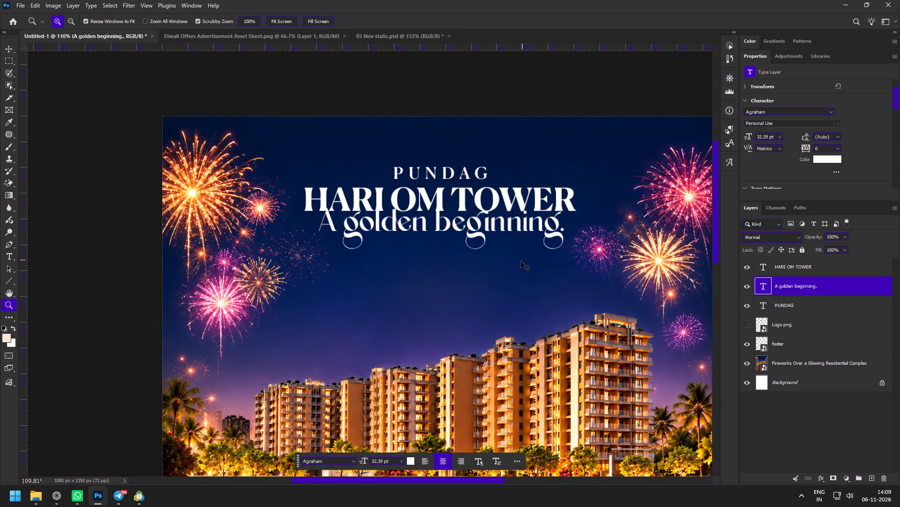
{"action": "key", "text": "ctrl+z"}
Browse font previews for the "A golden beginning." tagline and set its font to Helvetica Neue.
{"action": "key", "text": "z"}
{"action": "left_click_drag", "start_coordinate": [472, 174], "coordinate": [485, 199]}
{"action": "key", "text": "v"}
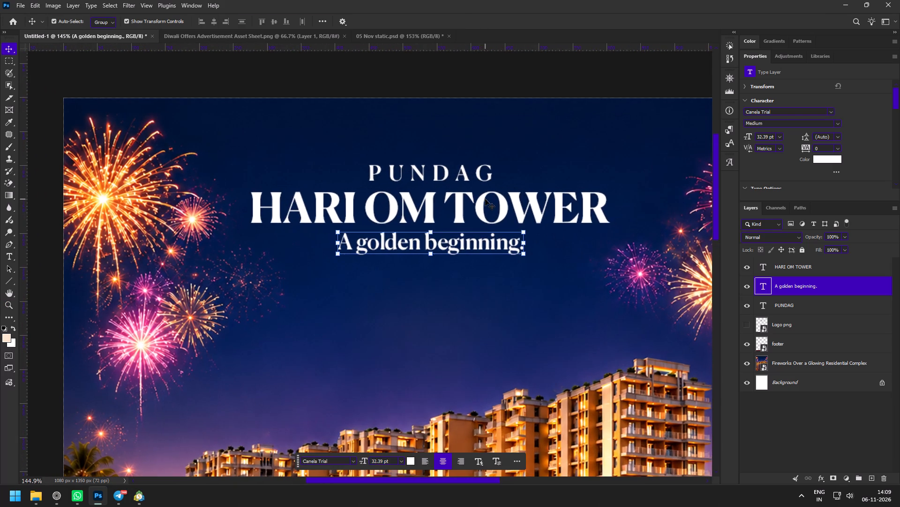
{"action": "left_click", "coordinate": [454, 247]}
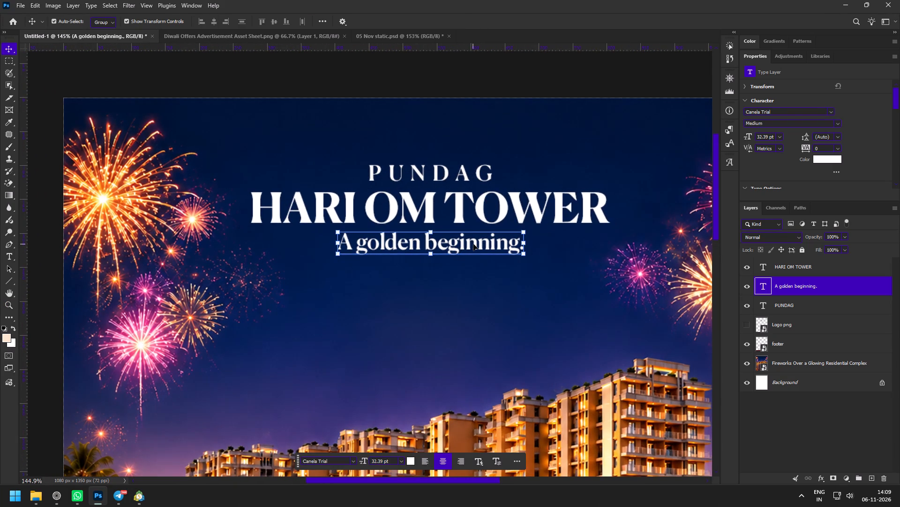
{"action": "left_click", "coordinate": [829, 109]}
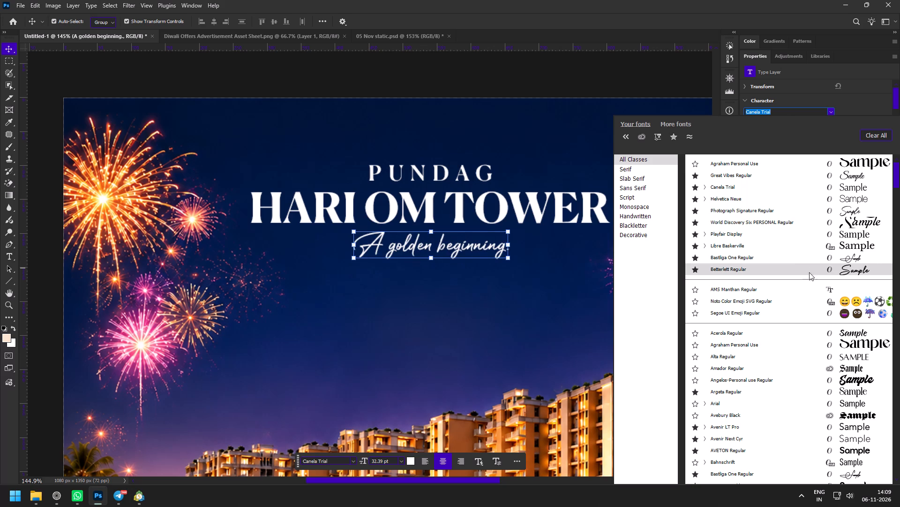
{"action": "scroll", "coordinate": [826, 394], "scroll_direction": "down", "scroll_amount": 3}
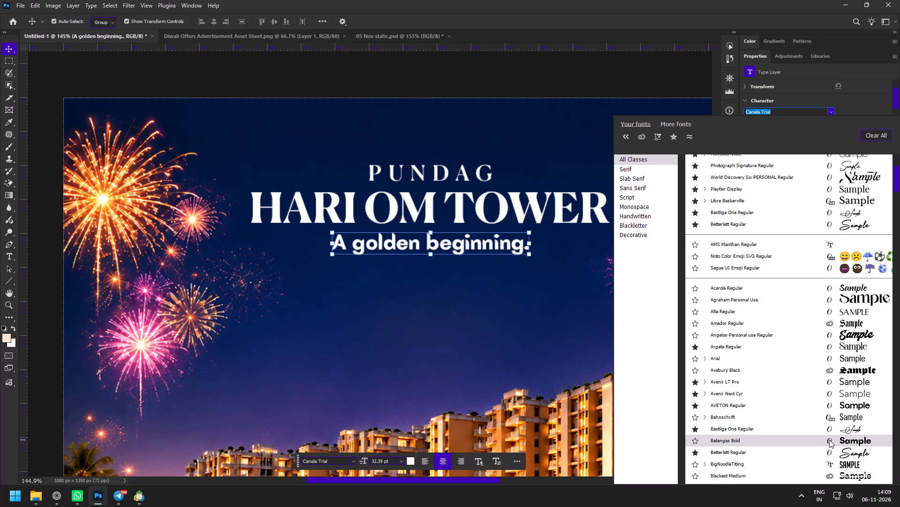
{"action": "scroll", "coordinate": [829, 440], "scroll_direction": "down", "scroll_amount": 15}
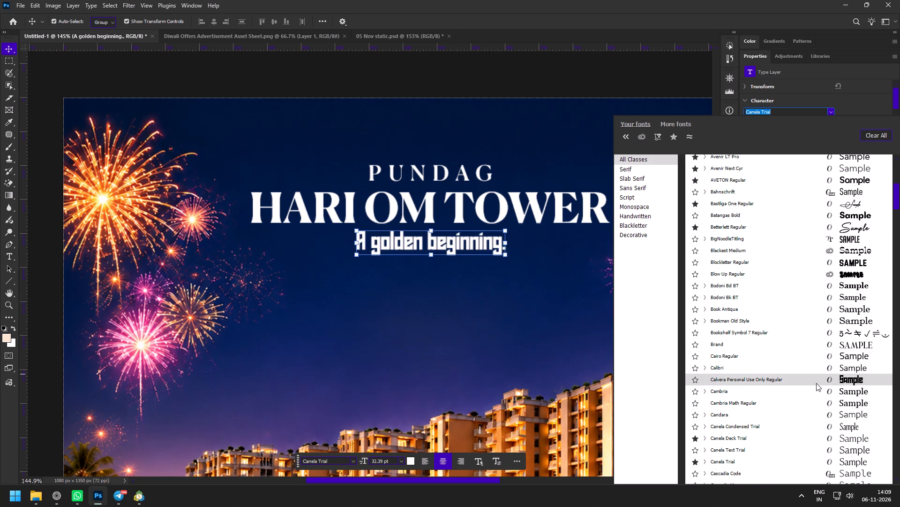
{"action": "scroll", "coordinate": [820, 390], "scroll_direction": "down", "scroll_amount": 12}
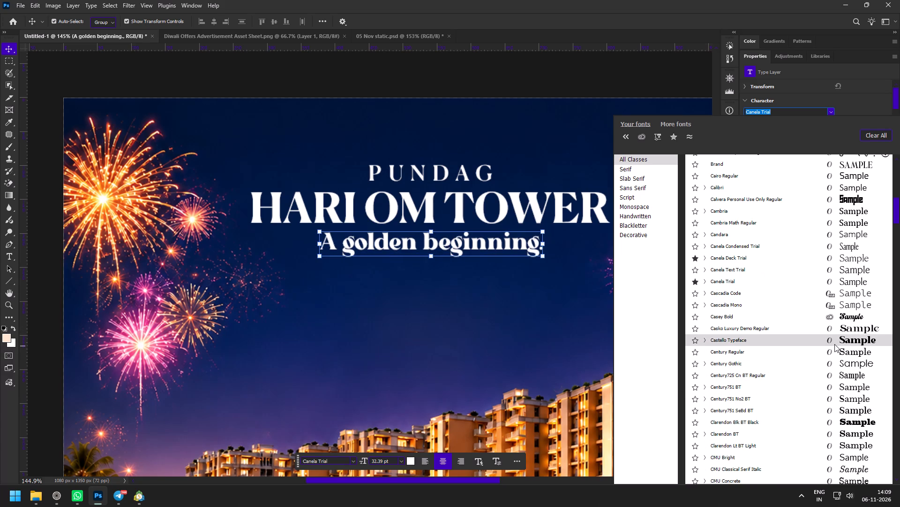
{"action": "scroll", "coordinate": [834, 344], "scroll_direction": "down", "scroll_amount": 17}
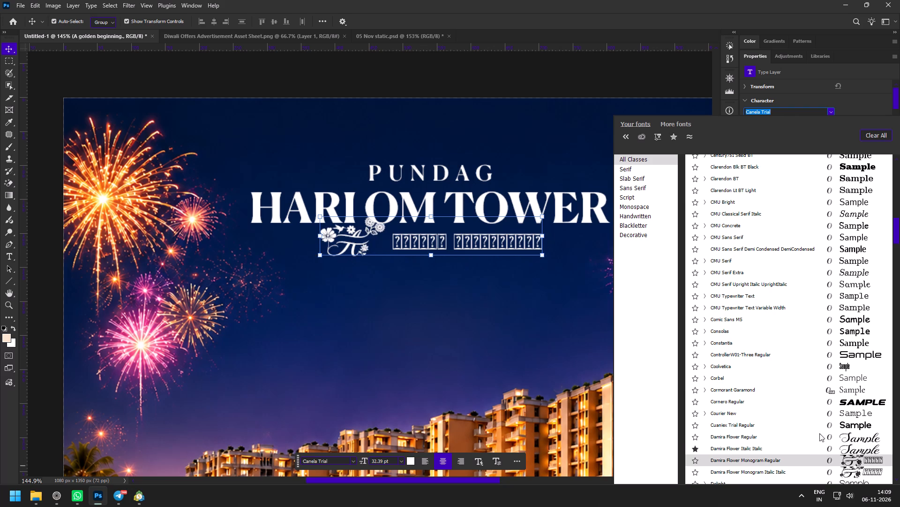
{"action": "scroll", "coordinate": [817, 397], "scroll_direction": "up", "scroll_amount": 4}
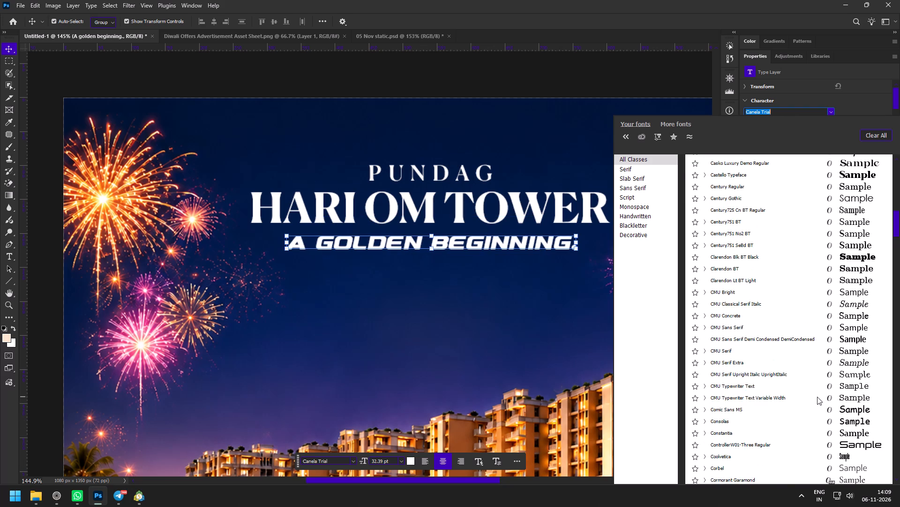
{"action": "scroll", "coordinate": [817, 397], "scroll_direction": "up", "scroll_amount": 20}
{"action": "scroll", "coordinate": [817, 397], "scroll_direction": "up", "scroll_amount": 17}
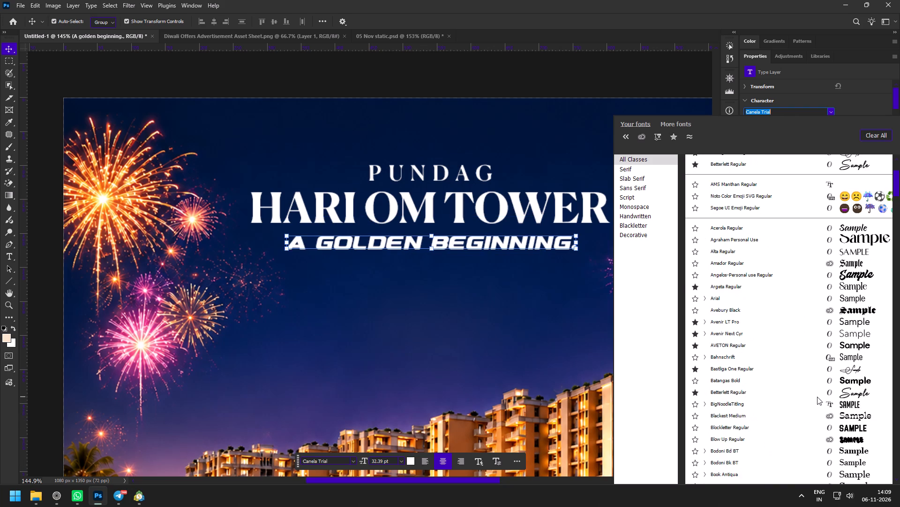
{"action": "scroll", "coordinate": [817, 397], "scroll_direction": "up", "scroll_amount": 13}
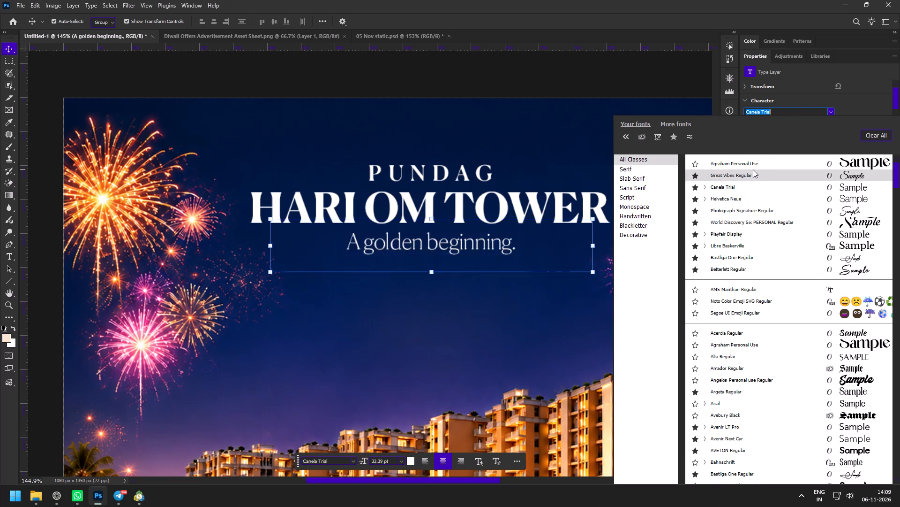
{"action": "left_click", "coordinate": [741, 198]}
Set the tagline's tracking to 100 and its font weight to Medium.
{"action": "left_click", "coordinate": [804, 149]}
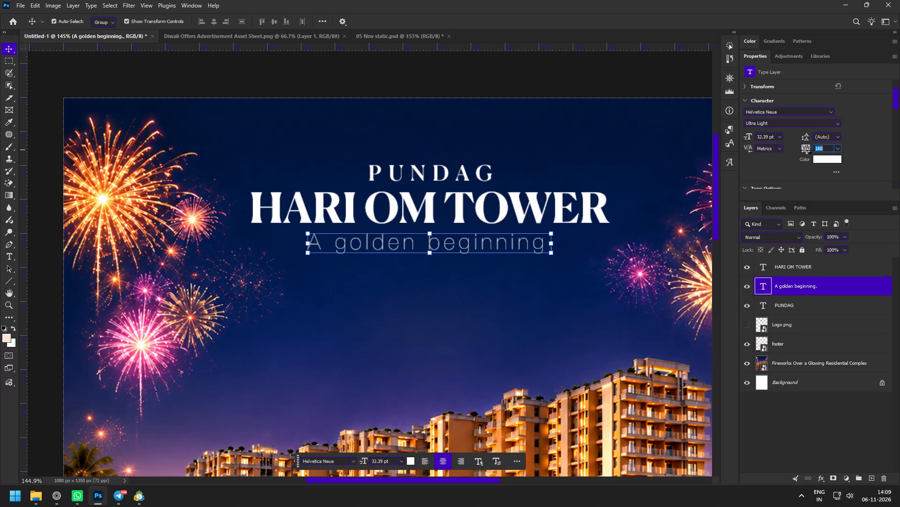
{"action": "left_click", "coordinate": [834, 122]}
{"action": "left_click", "coordinate": [776, 215]}
Set the "A golden beginning." tagline's font weight to Regular.
{"action": "key", "text": "z"}
{"action": "left_click_drag", "start_coordinate": [488, 164], "coordinate": [498, 185]}
{"action": "key", "text": "v"}
{"action": "left_click", "coordinate": [830, 124]}
{"action": "left_click", "coordinate": [837, 123]}
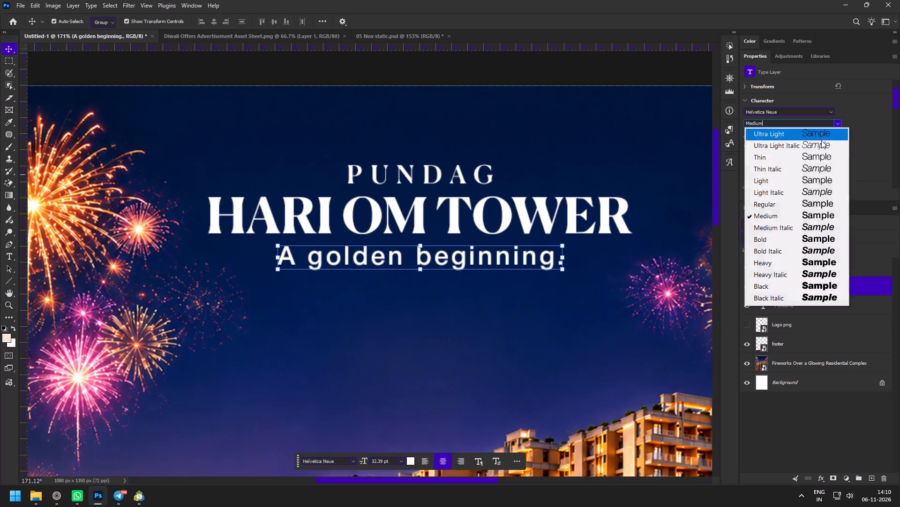
{"action": "left_click", "coordinate": [761, 201]}
Examine the weight and alignment of the PUNDAG, HARI OM TOWER and tagline heading against the background.
{"action": "key", "text": "z"}
{"action": "left_click_drag", "start_coordinate": [453, 202], "coordinate": [463, 215]}
{"action": "key", "text": "ctrl+z"}
{"action": "key", "text": "z"}
{"action": "left_click_drag", "start_coordinate": [412, 194], "coordinate": [427, 208]}
{"action": "key", "text": "v"}
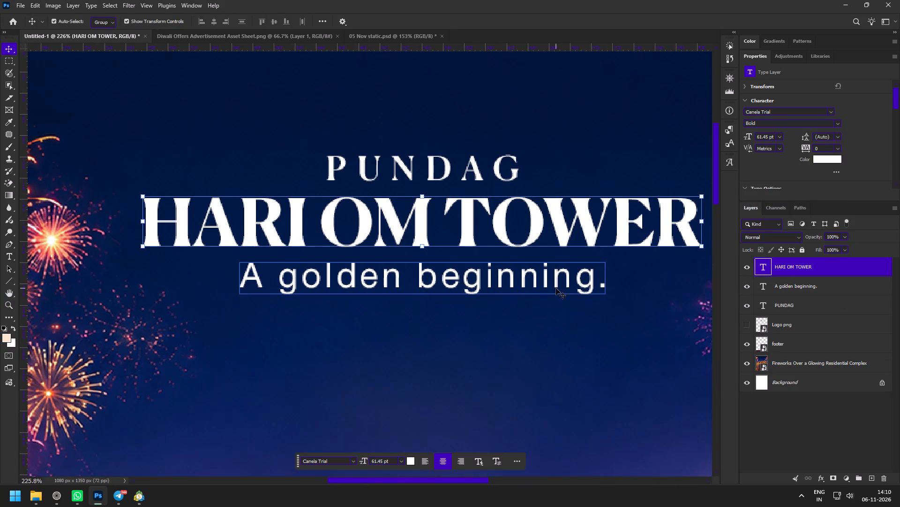
{"action": "left_click", "coordinate": [556, 288]}
{"action": "left_click", "coordinate": [610, 220]}
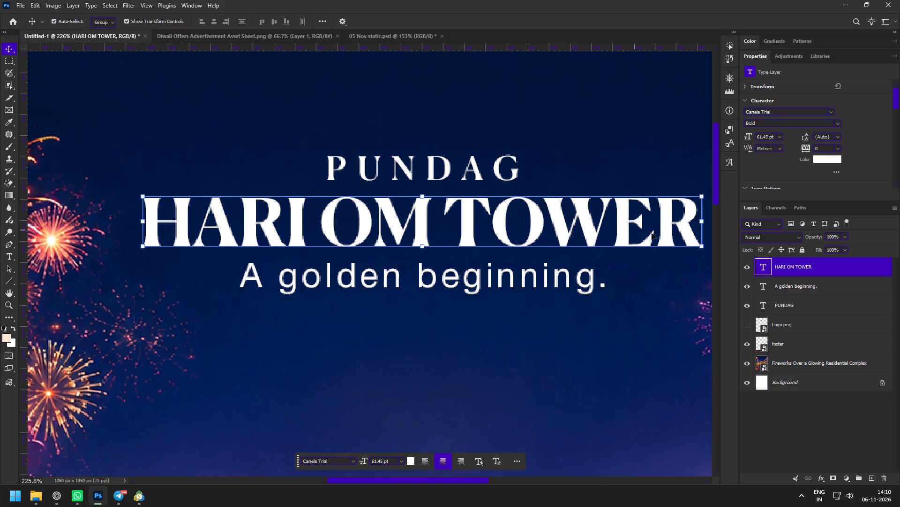
{"action": "key", "text": "z"}
{"action": "left_click_drag", "start_coordinate": [611, 242], "coordinate": [564, 217]}
{"action": "key", "text": "space"}
{"action": "left_click_drag", "start_coordinate": [610, 266], "coordinate": [541, 222]}
{"action": "left_click_drag", "start_coordinate": [509, 171], "coordinate": [530, 209]}
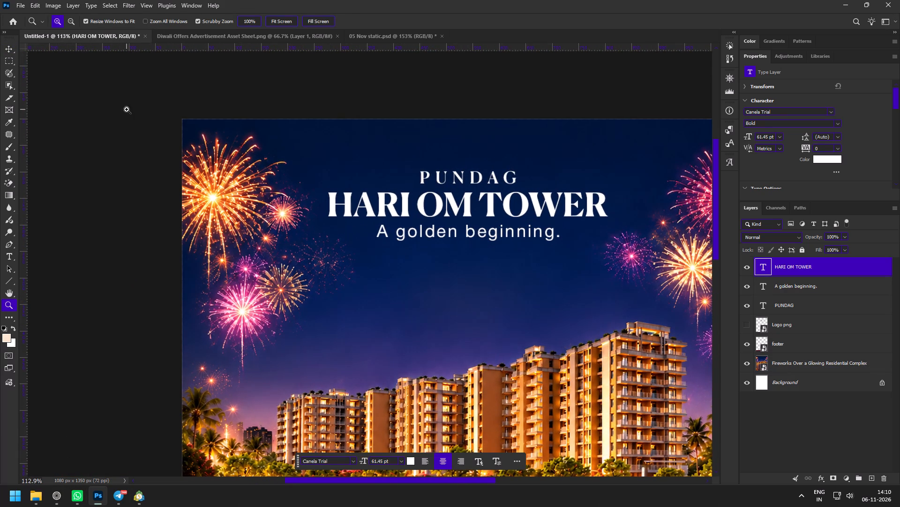
Copy the DIWALI OFFERS badge from the asset sheet into the ad as a smart object.
{"action": "left_click", "coordinate": [221, 36]}
{"action": "left_click", "coordinate": [461, 210]}
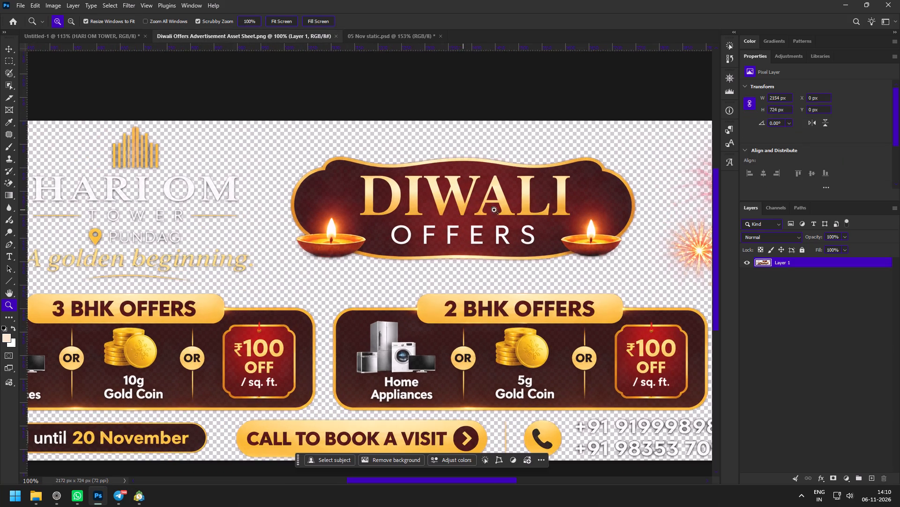
{"action": "key", "text": "space"}
{"action": "key", "text": "space"}
{"action": "key", "text": "space"}
{"action": "key", "text": "space"}
{"action": "left_click_drag", "start_coordinate": [535, 217], "coordinate": [465, 255]}
{"action": "left_click", "coordinate": [5, 60]}
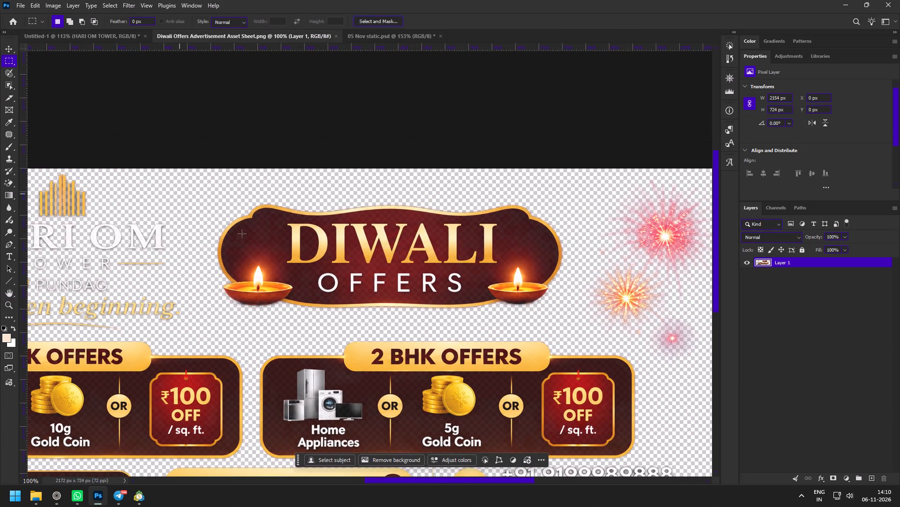
{"action": "left_click_drag", "start_coordinate": [193, 187], "coordinate": [579, 322]}
{"action": "key", "text": "ctrl+c"}
{"action": "left_click", "coordinate": [97, 36]}
{"action": "key", "text": "ctrl+v"}
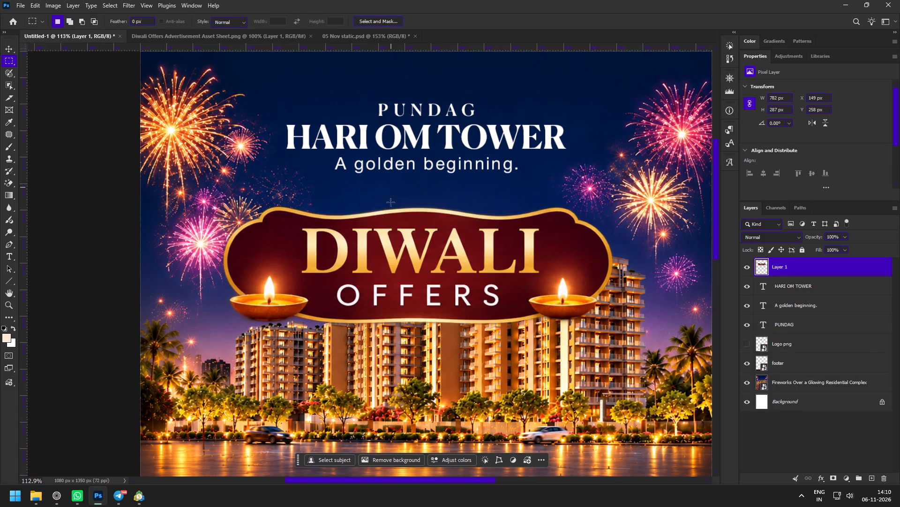
{"action": "key", "text": "F8"}
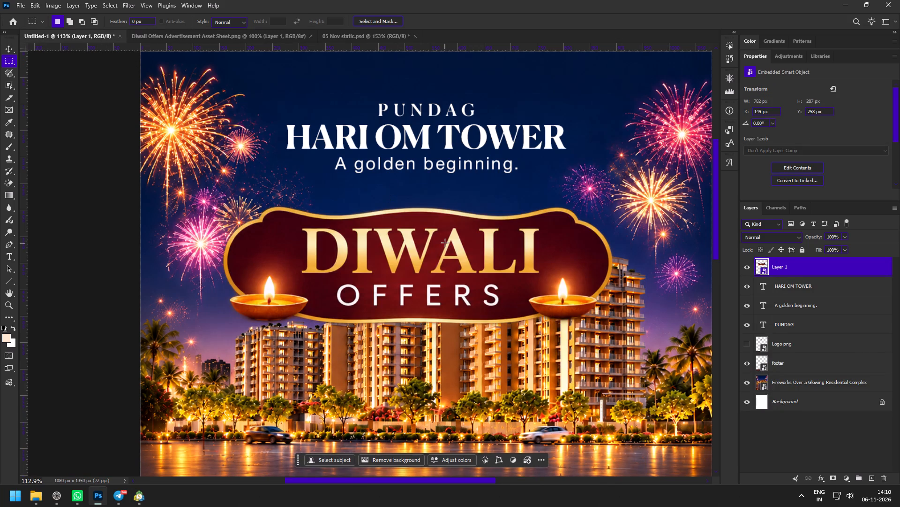
Scale the DIWALI OFFERS badge to about 64.49% and centre it just below the "A golden beginning." tagline.
{"action": "key", "text": "v"}
{"action": "left_click", "coordinate": [639, 265]}
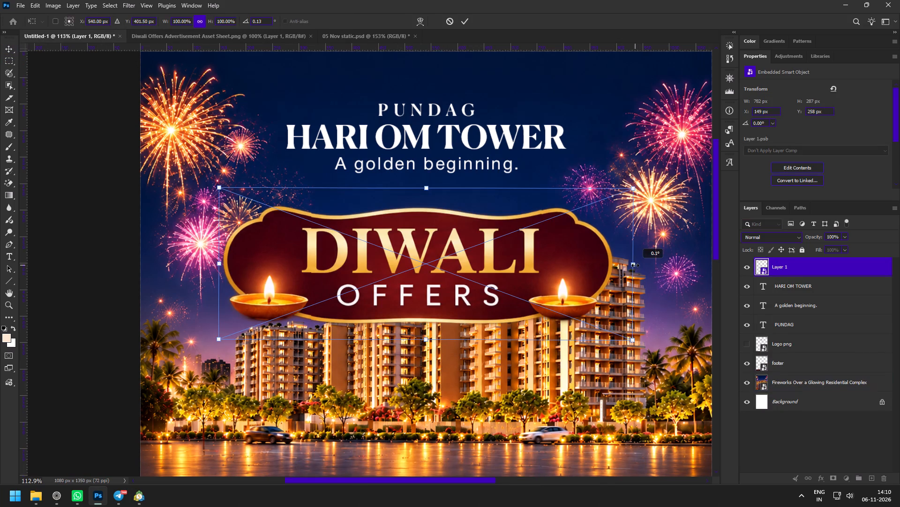
{"action": "left_click_drag", "start_coordinate": [634, 266], "coordinate": [517, 262]}
{"action": "left_click_drag", "start_coordinate": [446, 273], "coordinate": [439, 238]}
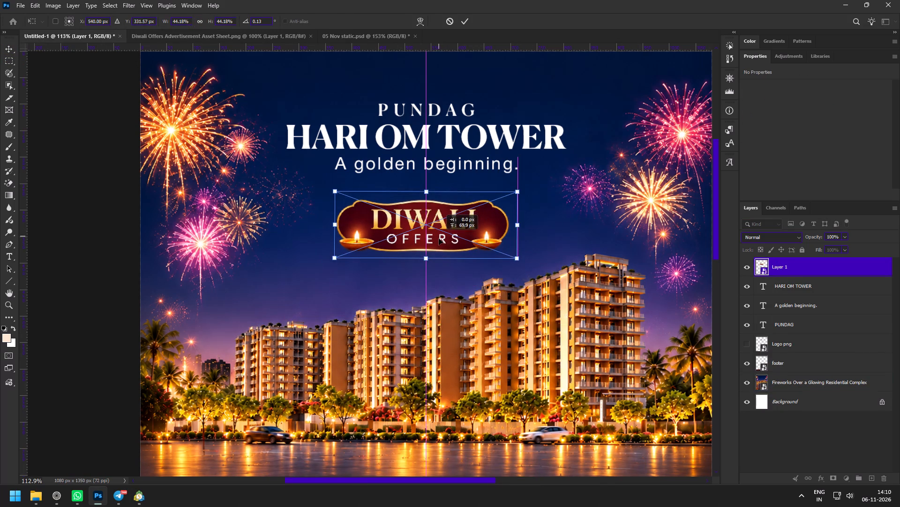
{"action": "left_click_drag", "start_coordinate": [439, 238], "coordinate": [439, 239]}
{"action": "left_click_drag", "start_coordinate": [517, 230], "coordinate": [568, 233]}
{"action": "left_click", "coordinate": [463, 237]}
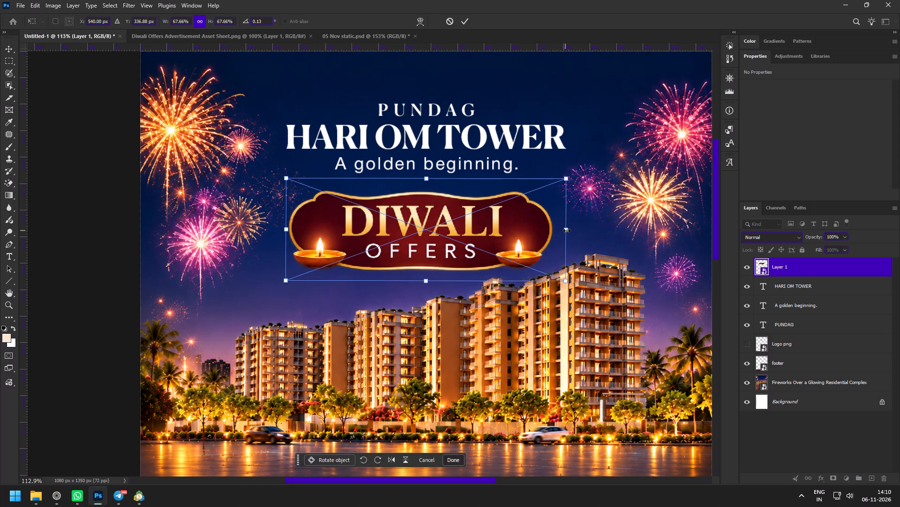
{"action": "left_click_drag", "start_coordinate": [567, 230], "coordinate": [560, 230]}
{"action": "left_click", "coordinate": [508, 239]}
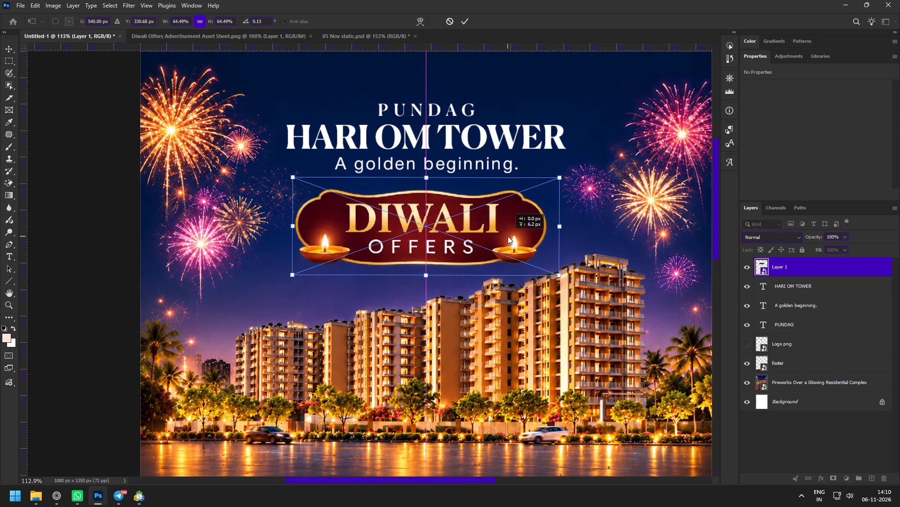
{"action": "left_click", "coordinate": [462, 17]}
Review the whole ad layout with the heading, badge, building and footer.
{"action": "key", "text": "z"}
{"action": "left_click_drag", "start_coordinate": [494, 229], "coordinate": [451, 201]}
{"action": "key", "text": "space"}
{"action": "key", "text": "space"}
{"action": "key", "text": "space"}
{"action": "left_click_drag", "start_coordinate": [475, 261], "coordinate": [464, 206]}
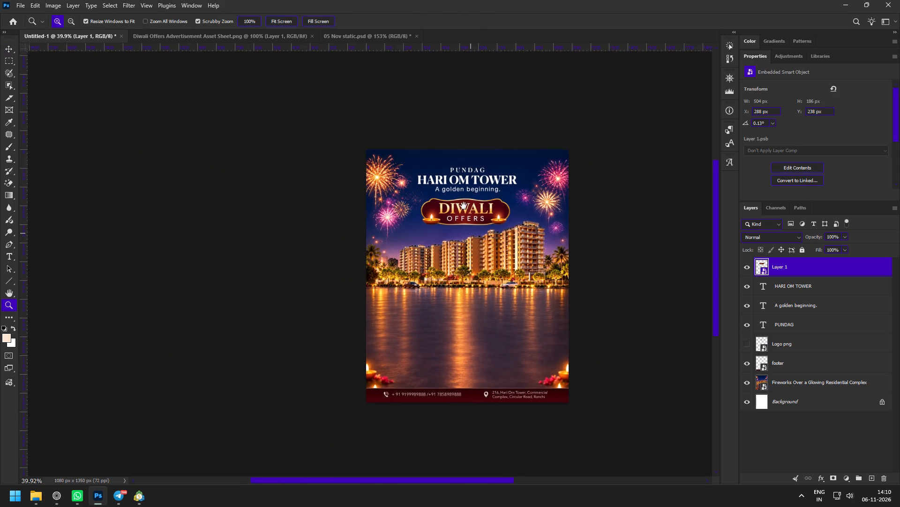
{"action": "left_click_drag", "start_coordinate": [464, 206], "coordinate": [463, 205]}
{"action": "left_click_drag", "start_coordinate": [459, 221], "coordinate": [469, 238]}
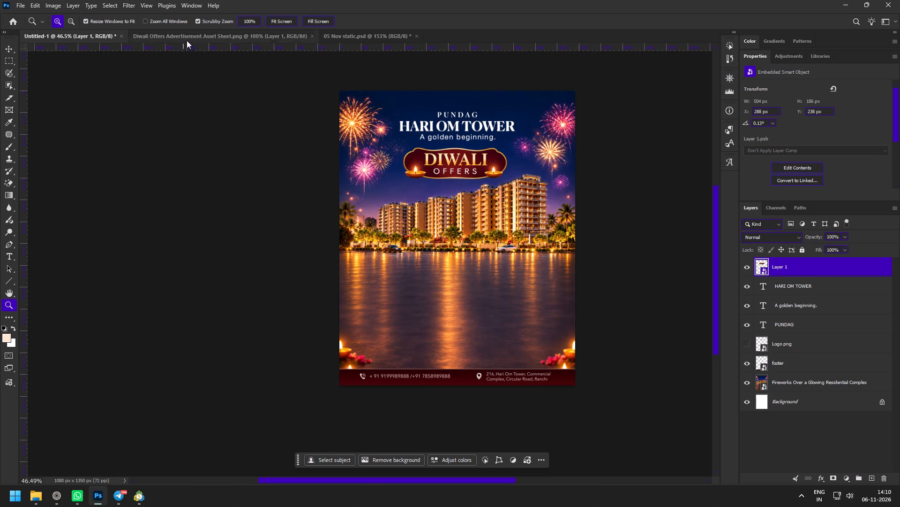
Copy the 3 BHK OFFERS panel from the asset sheet into the ad as a smart object.
{"action": "left_click", "coordinate": [187, 40]}
{"action": "key", "text": "z"}
{"action": "key", "text": "space"}
{"action": "key", "text": "space"}
{"action": "key", "text": "space"}
{"action": "key", "text": "space"}
{"action": "key", "text": "space"}
{"action": "key", "text": "space"}
{"action": "key", "text": "space"}
{"action": "key", "text": "space"}
{"action": "key", "text": "space"}
{"action": "key", "text": "space"}
{"action": "key", "text": "space"}
{"action": "key", "text": "space"}
{"action": "key", "text": "space"}
{"action": "key", "text": "space"}
{"action": "key", "text": "space"}
{"action": "key", "text": "space"}
{"action": "key", "text": "space"}
{"action": "left_click_drag", "start_coordinate": [219, 323], "coordinate": [356, 272]}
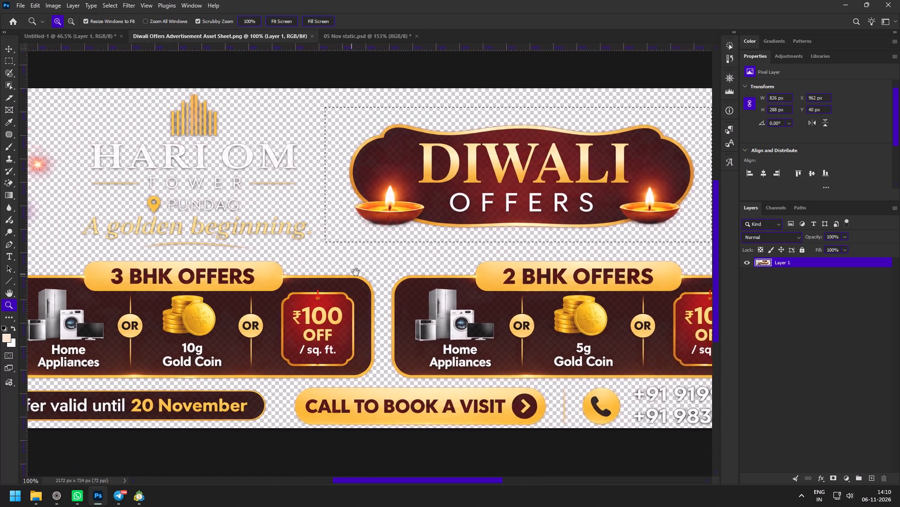
{"action": "left_click_drag", "start_coordinate": [356, 272], "coordinate": [452, 253]}
{"action": "left_click", "coordinate": [7, 64]}
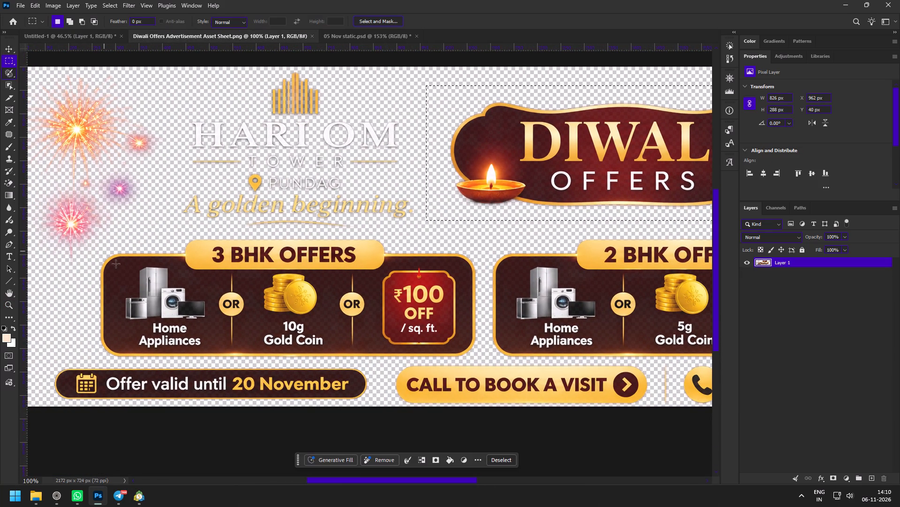
{"action": "left_click_drag", "start_coordinate": [94, 238], "coordinate": [452, 352]}
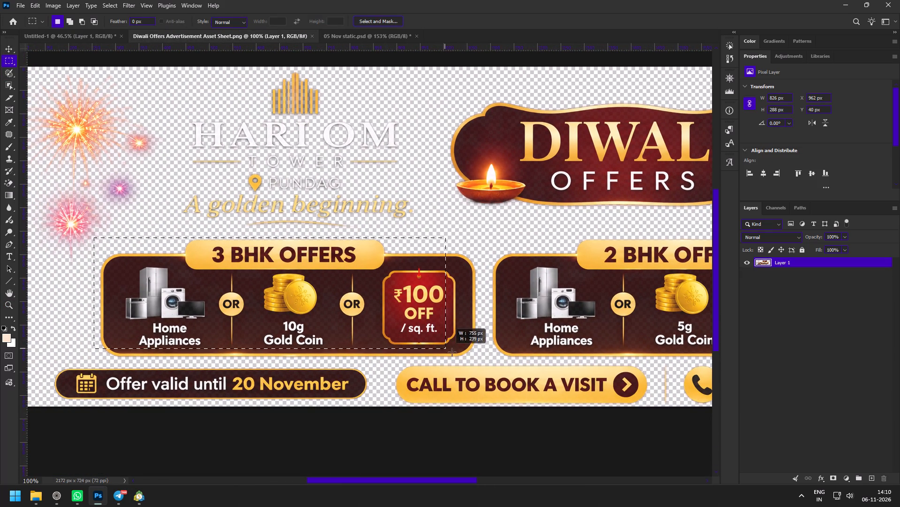
{"action": "left_click_drag", "start_coordinate": [452, 352], "coordinate": [481, 361]}
{"action": "key", "text": "ctrl+c"}
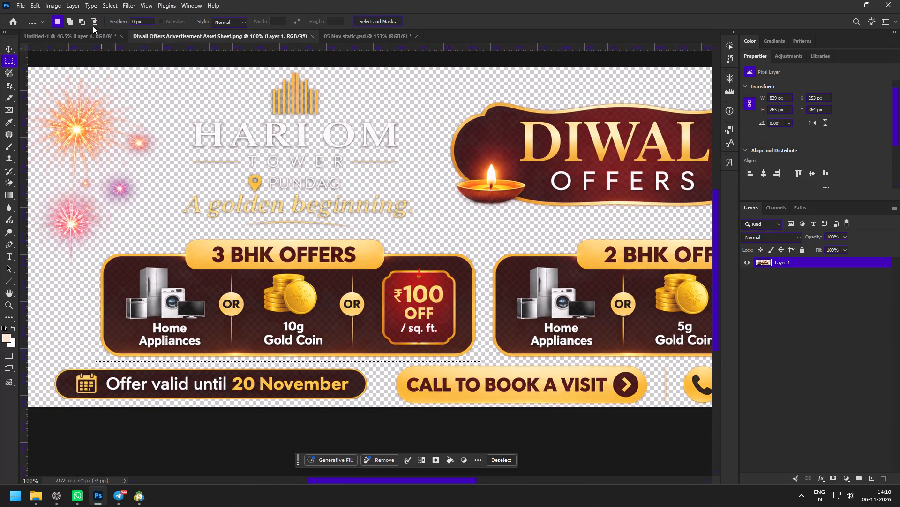
{"action": "left_click", "coordinate": [86, 36]}
{"action": "key", "text": "ctrl+v"}
{"action": "key", "text": "z"}
{"action": "left_click_drag", "start_coordinate": [422, 235], "coordinate": [439, 259]}
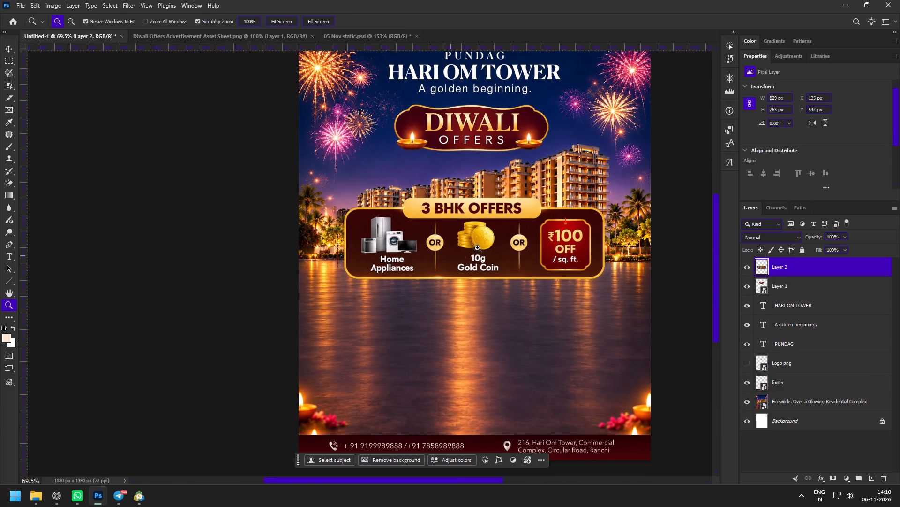
{"action": "key", "text": "v"}
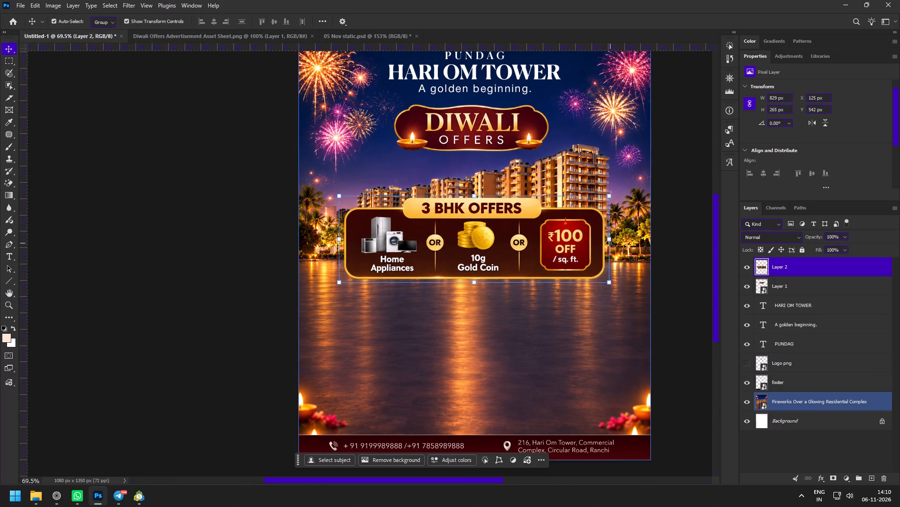
{"action": "key", "text": "F8"}
Copy the 2 BHK OFFERS panel from the asset sheet into the ad as a smart object, placed below the 3 BHK panel.
{"action": "left_click", "coordinate": [177, 34]}
{"action": "key", "text": "space"}
{"action": "key", "text": "space"}
{"action": "key", "text": "space"}
{"action": "key", "text": "space"}
{"action": "left_click_drag", "start_coordinate": [540, 301], "coordinate": [274, 280]}
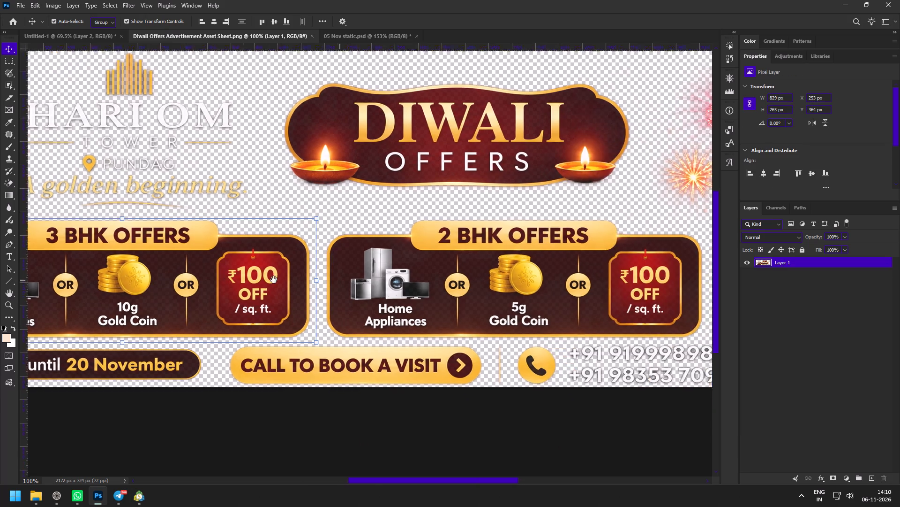
{"action": "left_click_drag", "start_coordinate": [274, 280], "coordinate": [271, 280]}
{"action": "left_click", "coordinate": [277, 222]}
{"action": "left_click", "coordinate": [10, 63]}
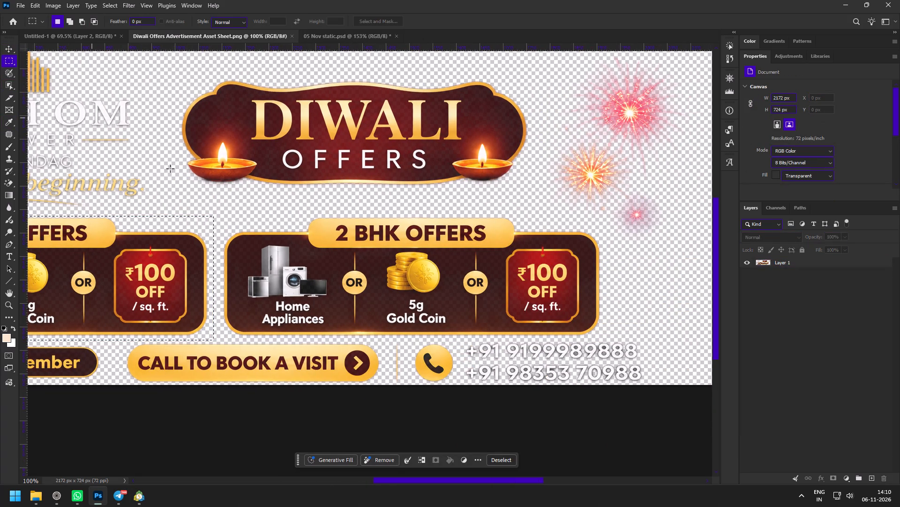
{"action": "left_click_drag", "start_coordinate": [220, 215], "coordinate": [550, 331]}
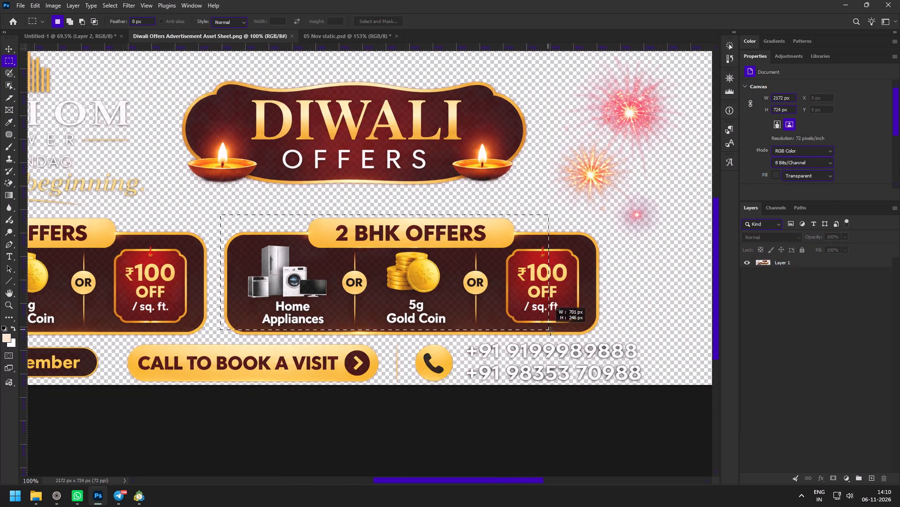
{"action": "left_click_drag", "start_coordinate": [550, 331], "coordinate": [603, 338]}
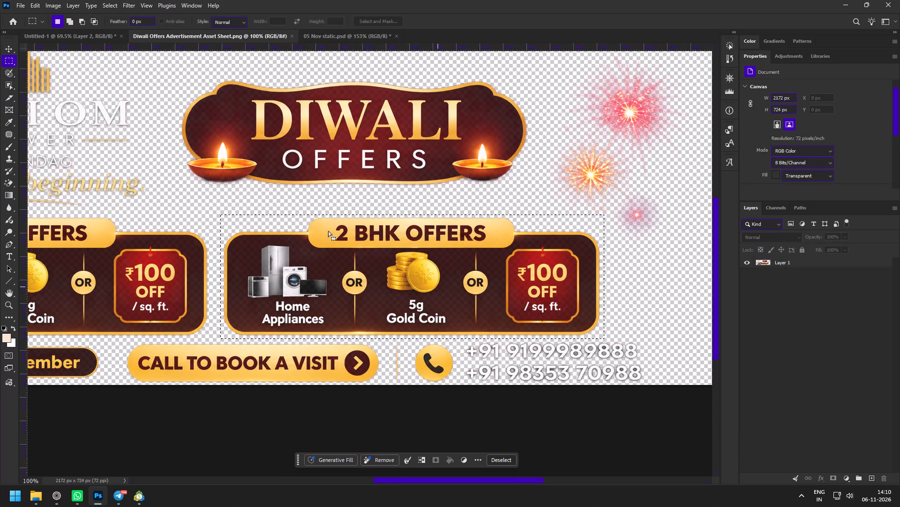
{"action": "key", "text": "ctrl+c"}
{"action": "left_click", "coordinate": [102, 31]}
{"action": "key", "text": "ctrl+v"}
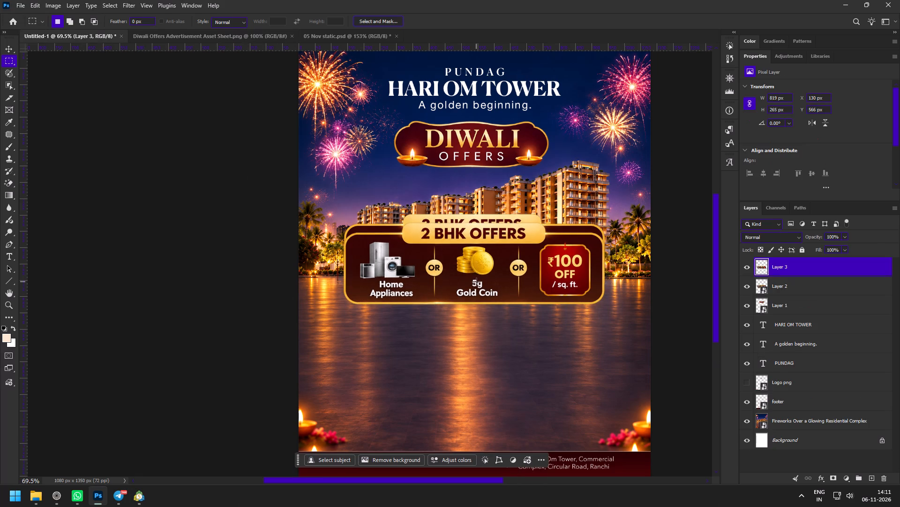
{"action": "key", "text": "F8"}
{"action": "key", "text": "v"}
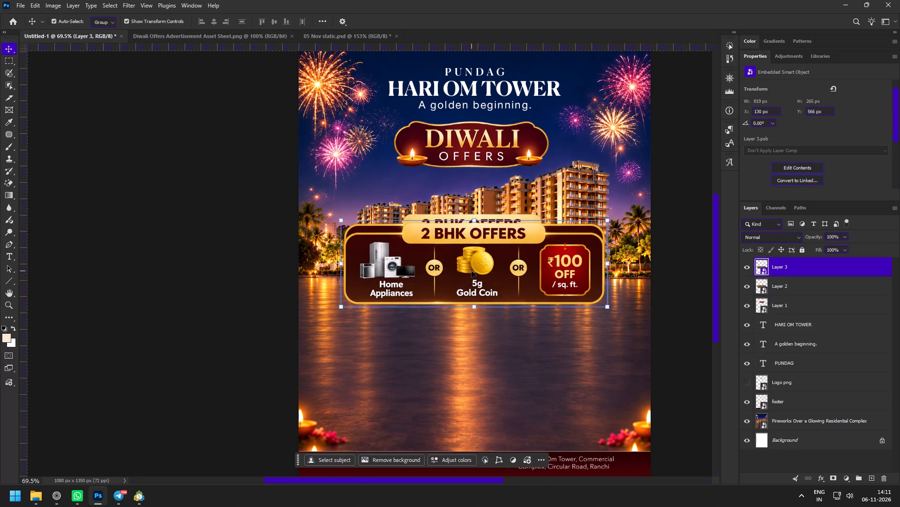
{"action": "left_click_drag", "start_coordinate": [472, 271], "coordinate": [462, 381]}
Scale the 3 BHK OFFERS panel to about 69.12% and place it below the building against the ad's left edge.
{"action": "left_click", "coordinate": [452, 254]}
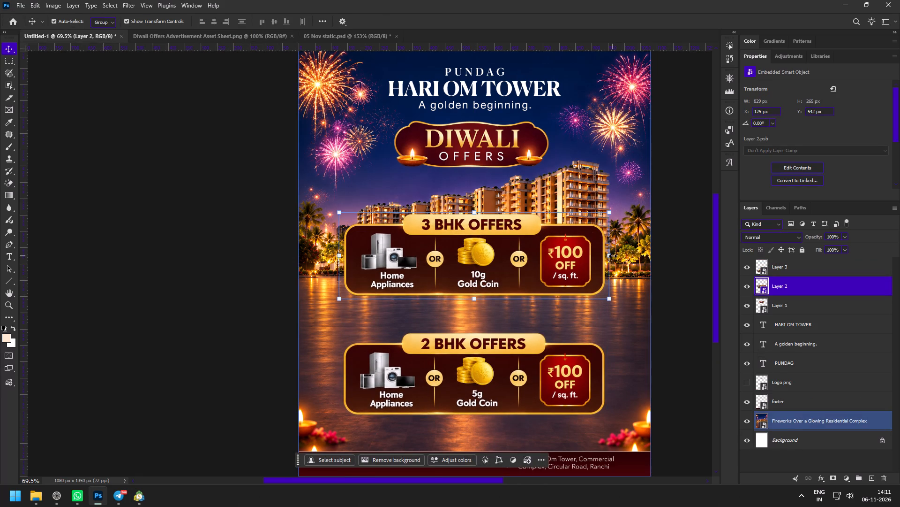
{"action": "left_click_drag", "start_coordinate": [613, 256], "coordinate": [529, 251]}
{"action": "left_click_drag", "start_coordinate": [484, 238], "coordinate": [447, 288]}
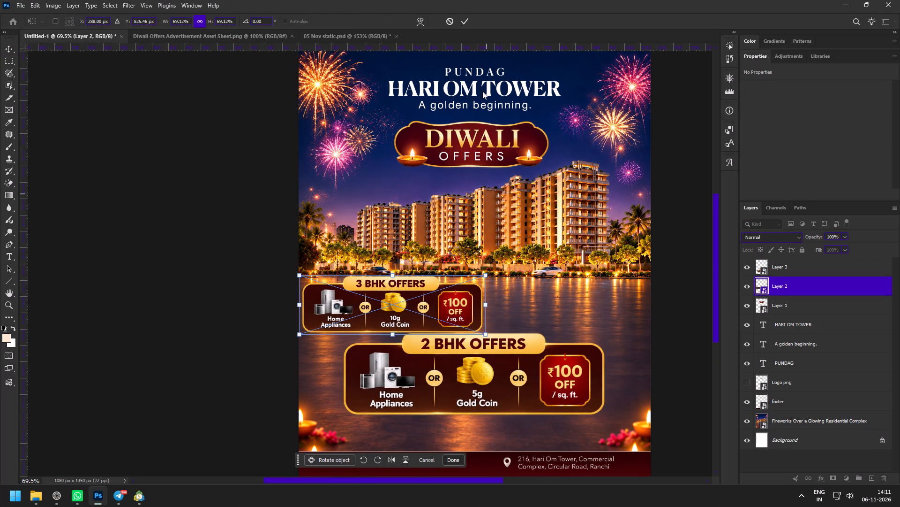
{"action": "left_click", "coordinate": [464, 24]}
Scale the 2 BHK OFFERS panel to about 69.11% and place it beside the 3 BHK panel at X 586, Y 734 px.
{"action": "key", "text": "z"}
{"action": "left_click_drag", "start_coordinate": [443, 300], "coordinate": [456, 315]}
{"action": "key", "text": "v"}
{"action": "left_click", "coordinate": [442, 395]}
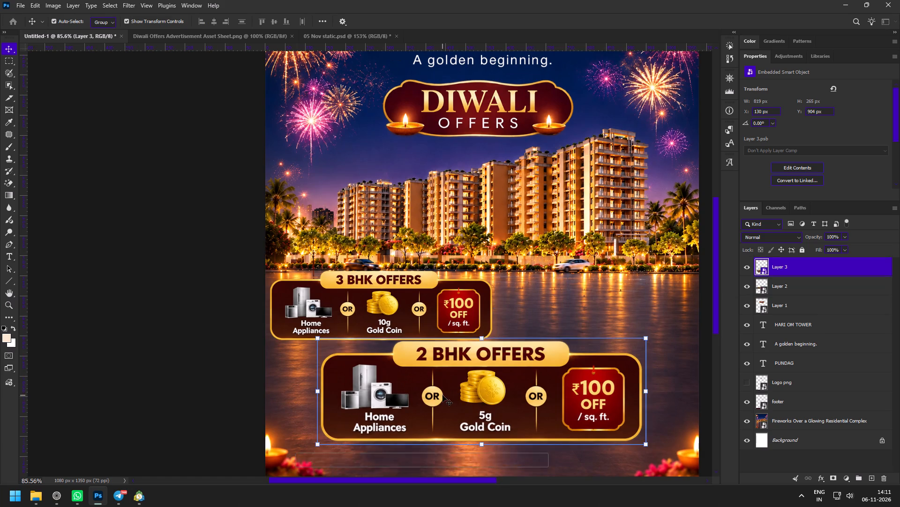
{"action": "left_click_drag", "start_coordinate": [460, 411], "coordinate": [458, 340]}
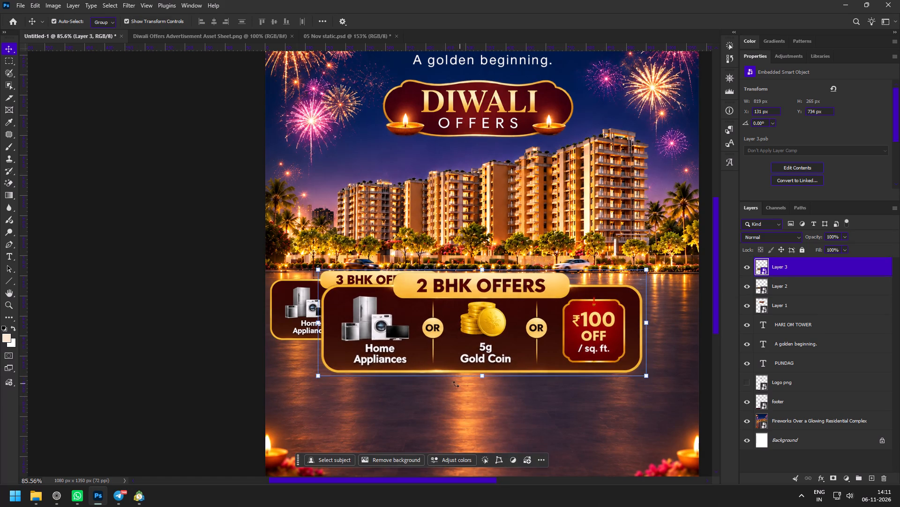
{"action": "left_click", "coordinate": [480, 376]}
{"action": "left_click_drag", "start_coordinate": [482, 377], "coordinate": [482, 345]}
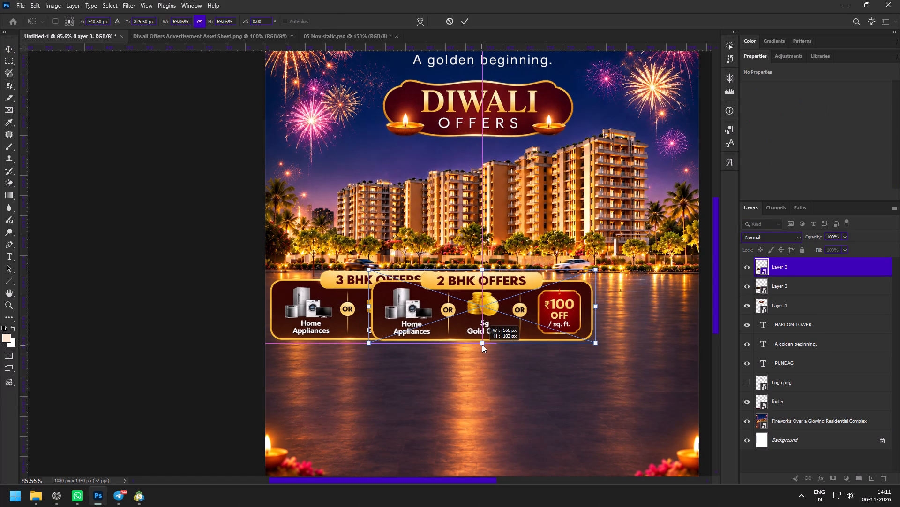
{"action": "left_click_drag", "start_coordinate": [482, 345], "coordinate": [482, 344]}
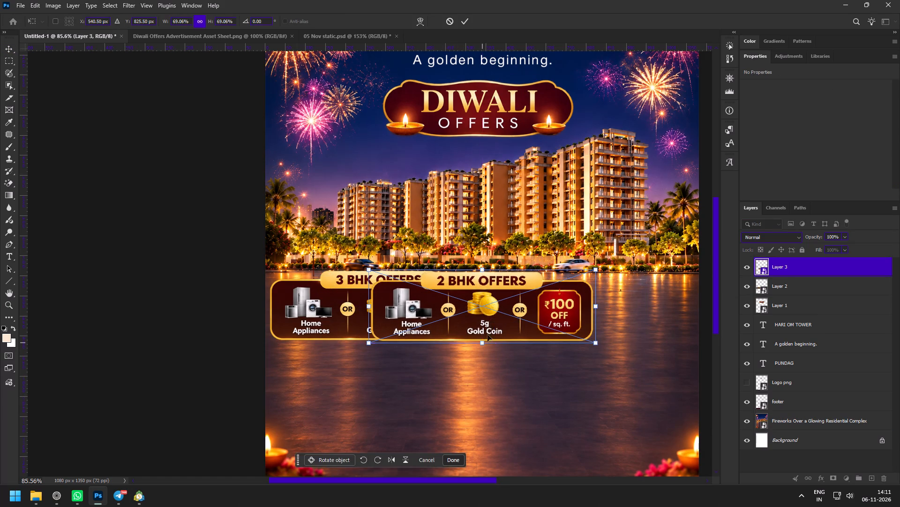
{"action": "left_click_drag", "start_coordinate": [501, 320], "coordinate": [404, 310]}
{"action": "left_click_drag", "start_coordinate": [378, 307], "coordinate": [416, 307], "text": "shift"}
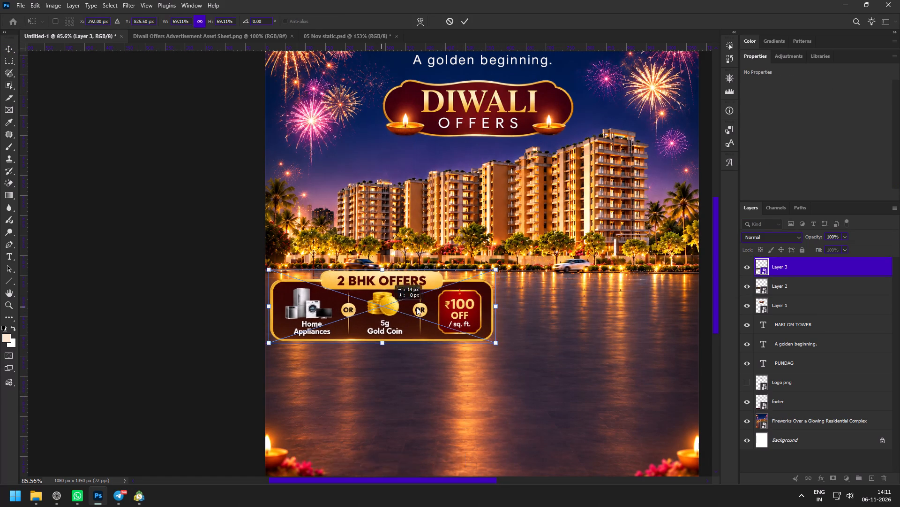
{"action": "left_click_drag", "start_coordinate": [416, 307], "coordinate": [610, 315], "text": "shift"}
{"action": "left_click", "coordinate": [470, 19]}
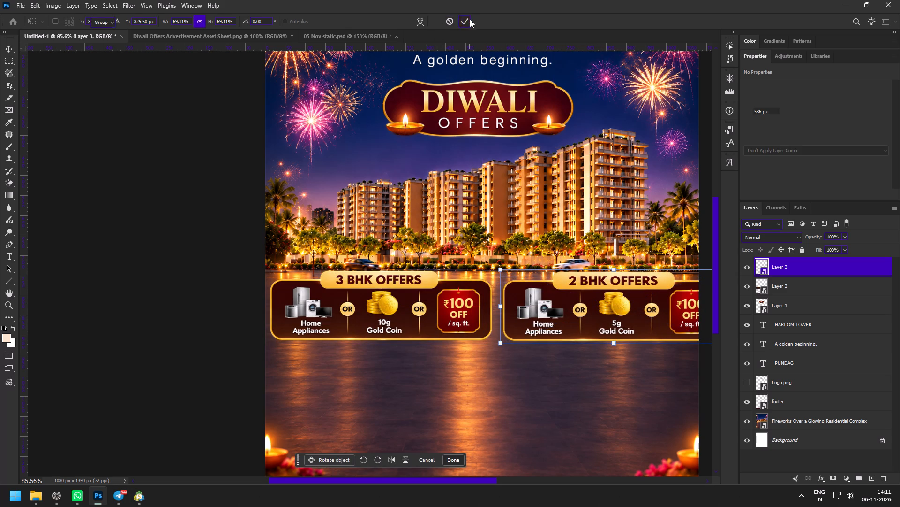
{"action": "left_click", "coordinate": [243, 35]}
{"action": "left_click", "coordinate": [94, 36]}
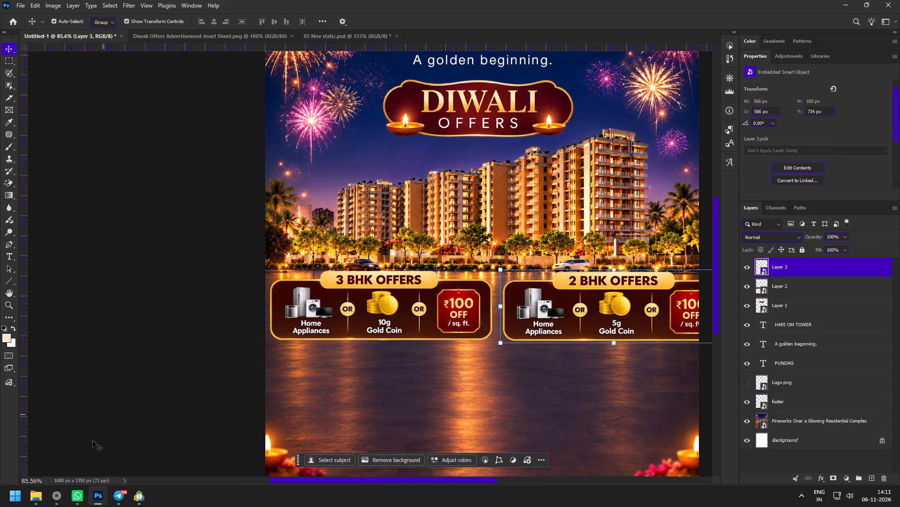
Switch to the ChatGPT chat in the browser, enlarge the HARI OM TOWER reference poster and examine its offer panel layout.
{"action": "left_click", "coordinate": [52, 501]}
{"action": "scroll", "coordinate": [642, 305], "scroll_direction": "up", "scroll_amount": 6}
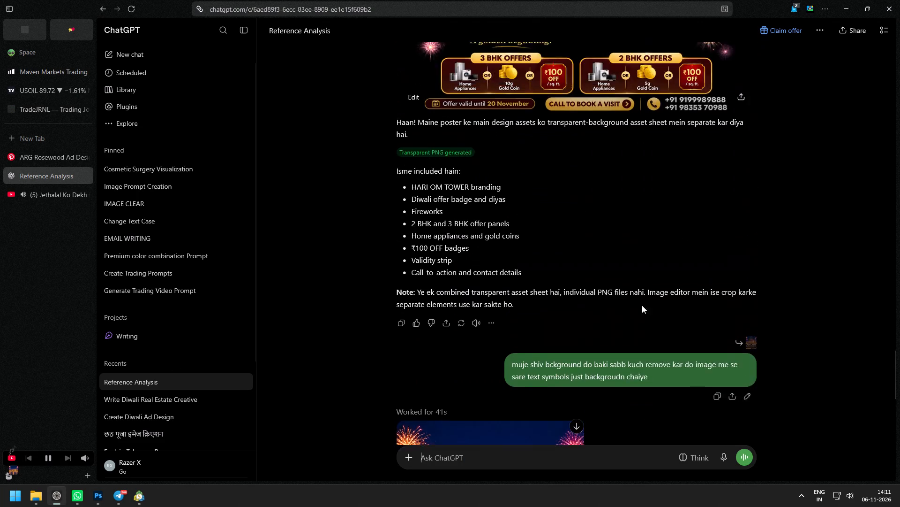
{"action": "scroll", "coordinate": [642, 305], "scroll_direction": "up", "scroll_amount": 2}
{"action": "scroll", "coordinate": [642, 305], "scroll_direction": "down", "scroll_amount": 2}
{"action": "scroll", "coordinate": [642, 305], "scroll_direction": "up", "scroll_amount": 1}
{"action": "left_click", "coordinate": [485, 203]}
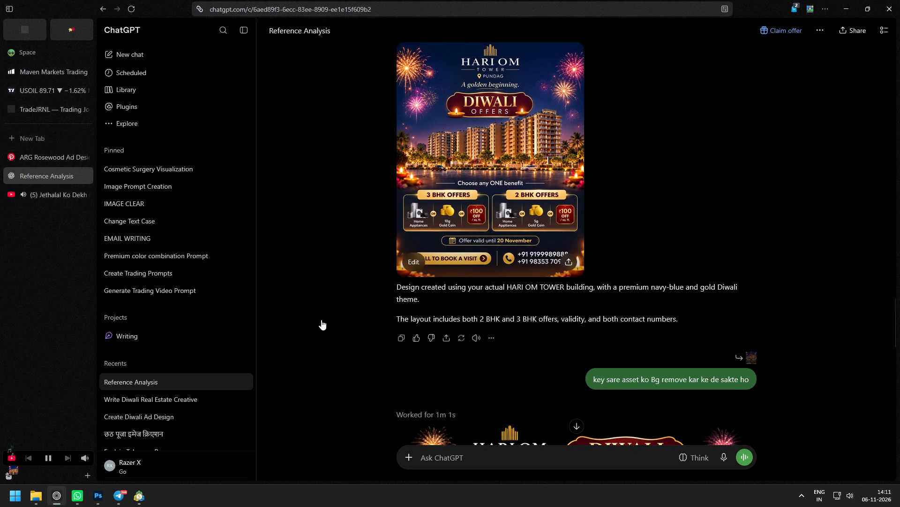
{"action": "left_click", "coordinate": [96, 501]}
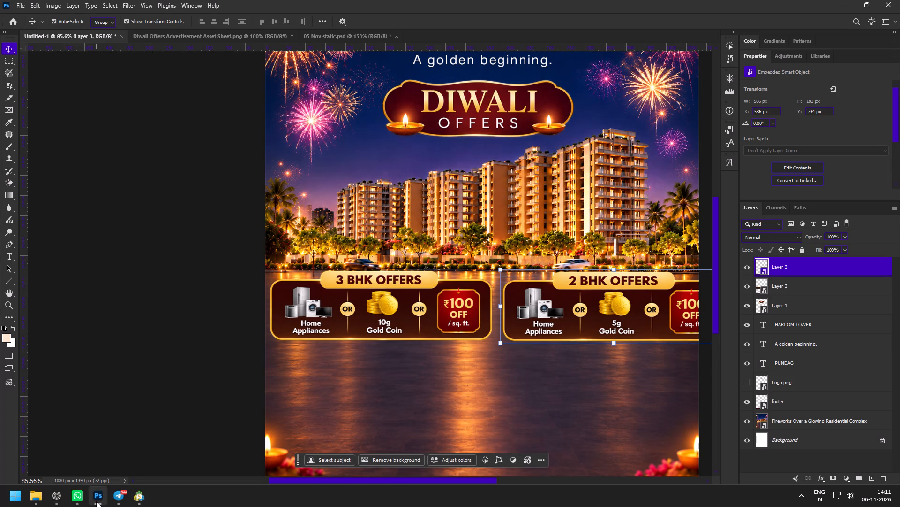
{"action": "left_click", "coordinate": [96, 501]}
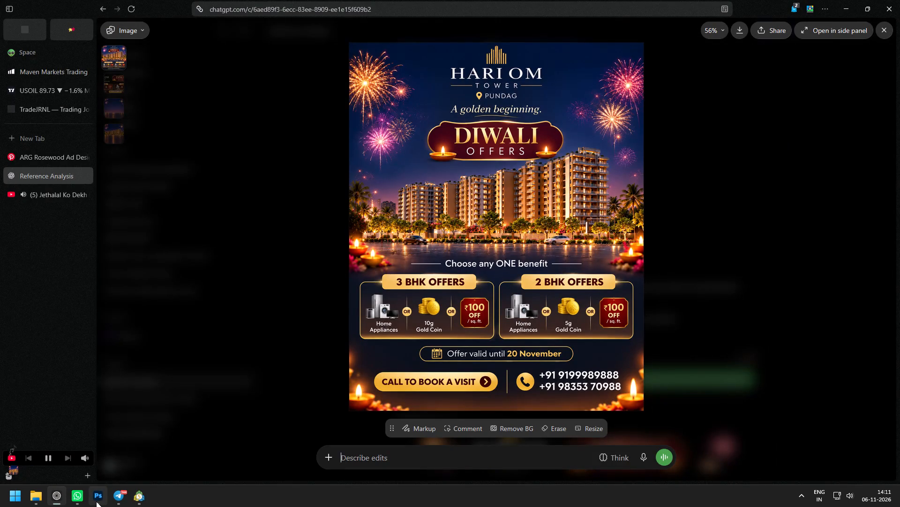
{"action": "left_click", "coordinate": [96, 501]}
Scale the 3 BHK and 2 BHK OFFERS panels together to about 87.22% and centre them at about X 540.74, Y 943.45 px.
{"action": "key", "text": "space"}
{"action": "left_click_drag", "start_coordinate": [428, 394], "coordinate": [367, 390]}
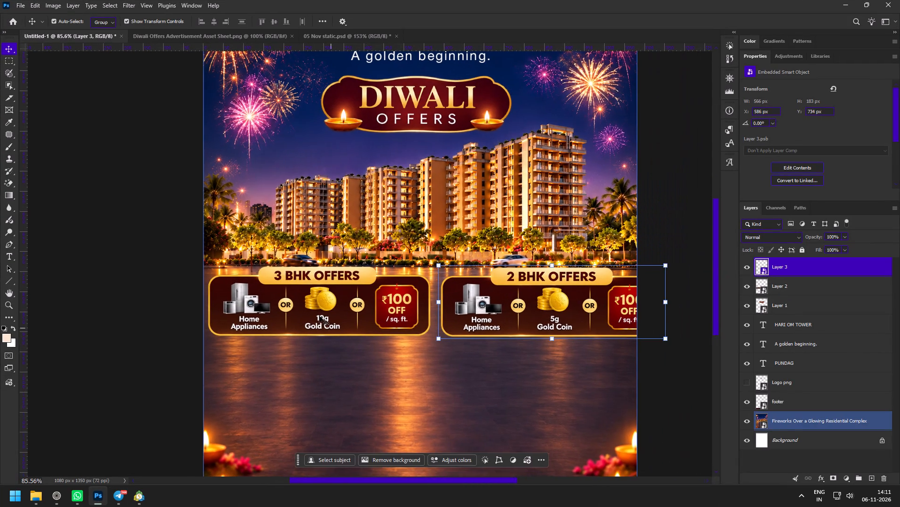
{"action": "left_click", "coordinate": [318, 315], "text": "shift"}
{"action": "left_click_drag", "start_coordinate": [668, 303], "coordinate": [585, 303]}
{"action": "left_click_drag", "start_coordinate": [526, 304], "coordinate": [553, 364]}
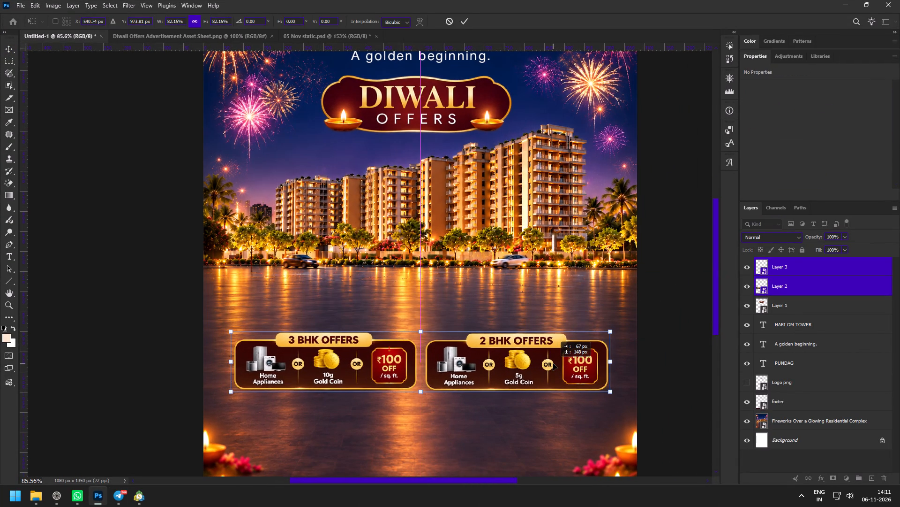
{"action": "left_click_drag", "start_coordinate": [553, 364], "coordinate": [553, 352]}
{"action": "left_click_drag", "start_coordinate": [614, 345], "coordinate": [625, 346]}
{"action": "key", "text": "space"}
{"action": "key", "text": "space"}
{"action": "key", "text": "space"}
{"action": "left_click_drag", "start_coordinate": [563, 354], "coordinate": [552, 304]}
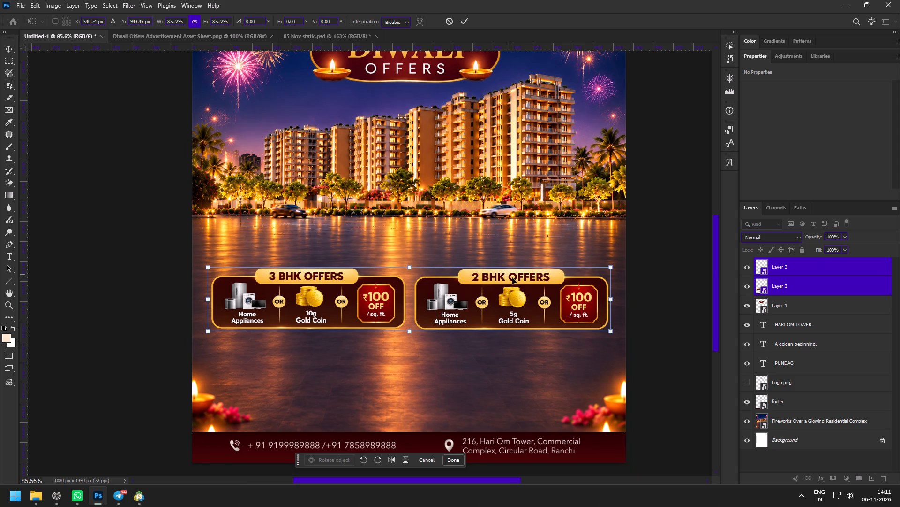
{"action": "left_click", "coordinate": [463, 19]}
{"action": "left_click", "coordinate": [454, 301]}
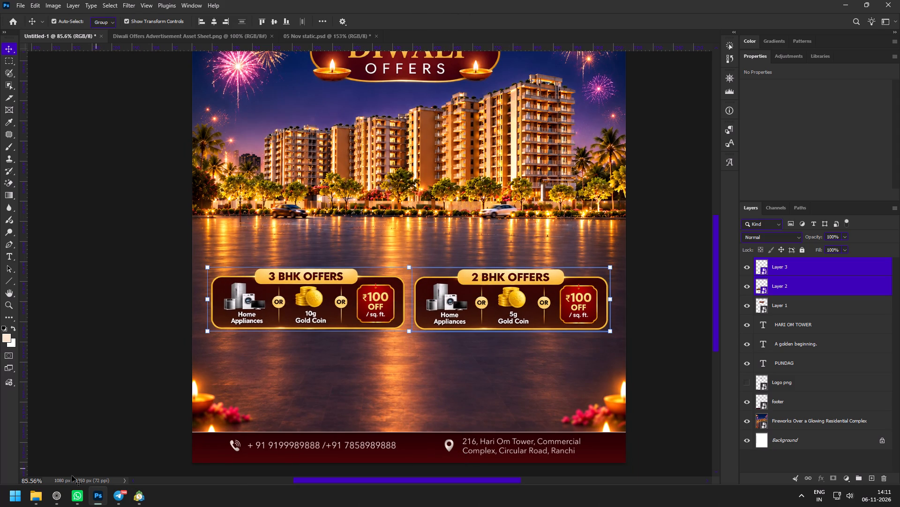
Copy the "Choose any one benefit" text from 05 Nov static.psd into the ad above the offer panels and colour it white.
{"action": "left_click", "coordinate": [52, 497]}
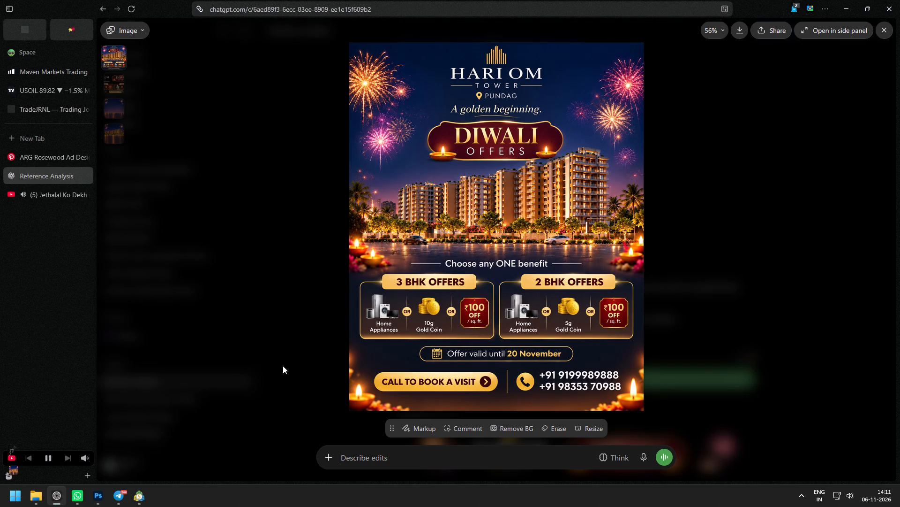
{"action": "left_click", "coordinate": [91, 494]}
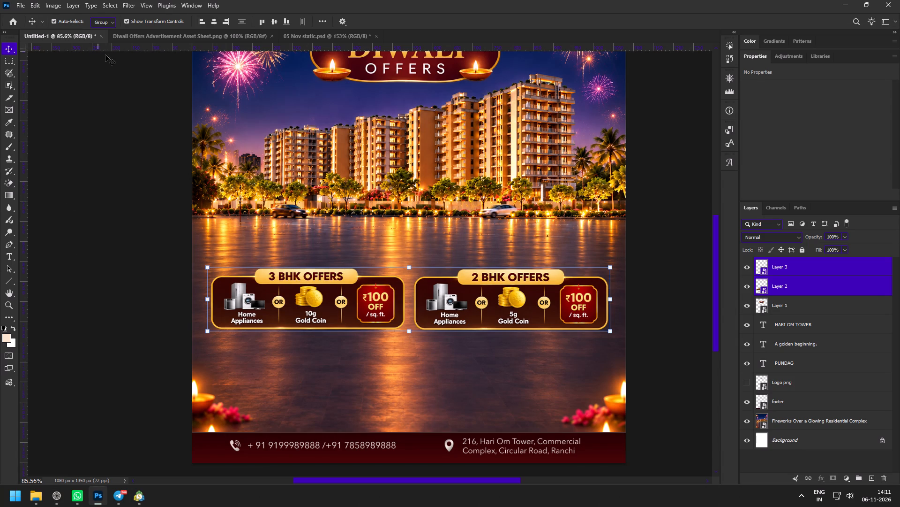
{"action": "left_click", "coordinate": [167, 37]}
{"action": "left_click", "coordinate": [315, 32]}
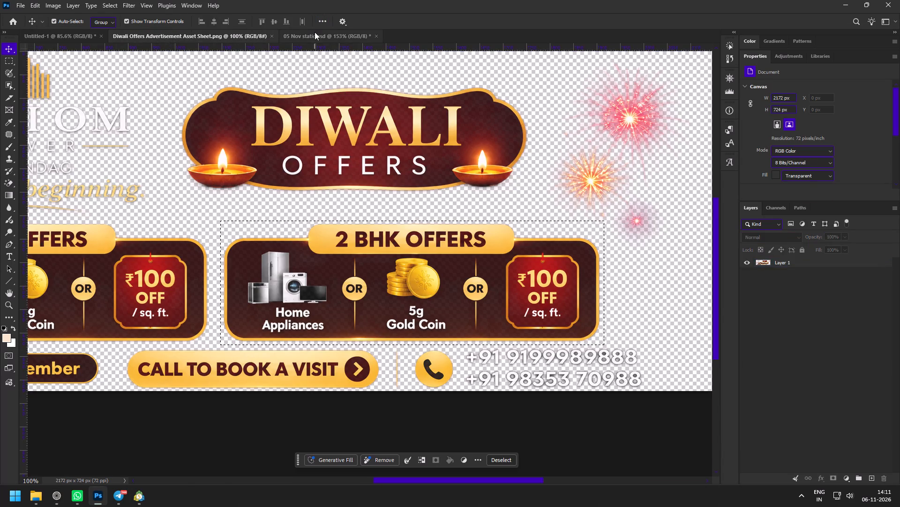
{"action": "left_click", "coordinate": [387, 341]}
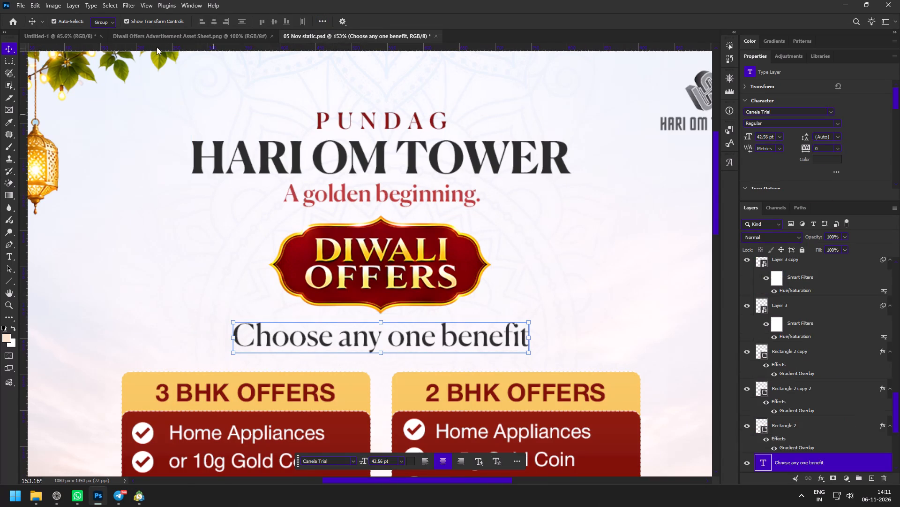
{"action": "key", "text": "ctrl+c"}
{"action": "left_click", "coordinate": [64, 34]}
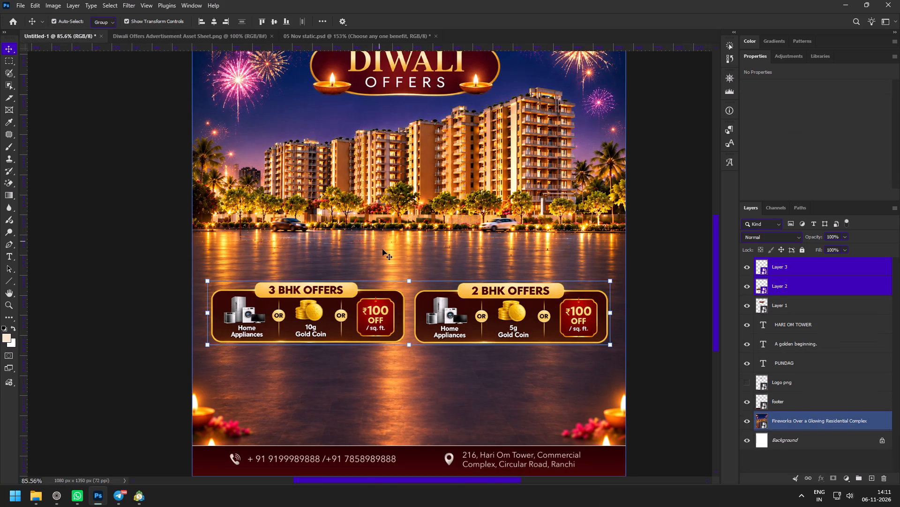
{"action": "key", "text": "ctrl+v"}
{"action": "left_click", "coordinate": [823, 161]}
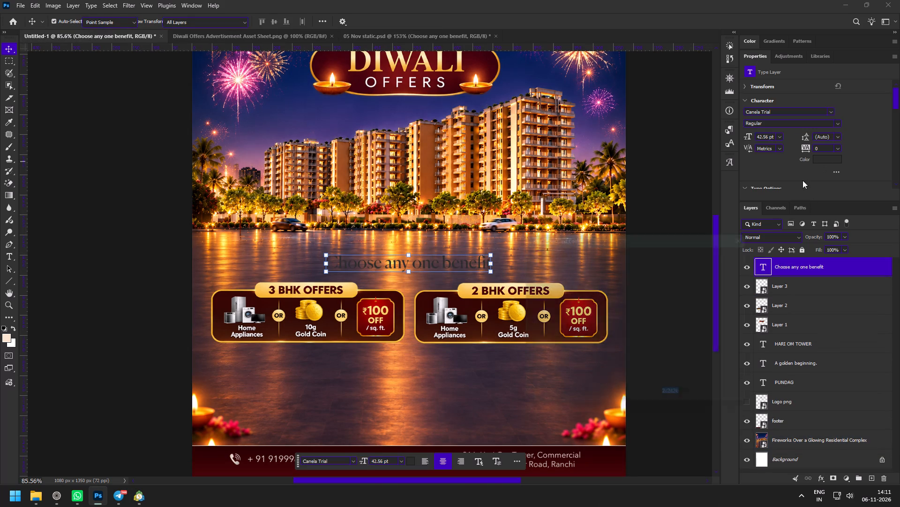
{"action": "left_click_drag", "start_coordinate": [577, 284], "coordinate": [468, 228]}
{"action": "left_click_drag", "start_coordinate": [714, 245], "coordinate": [719, 246]}
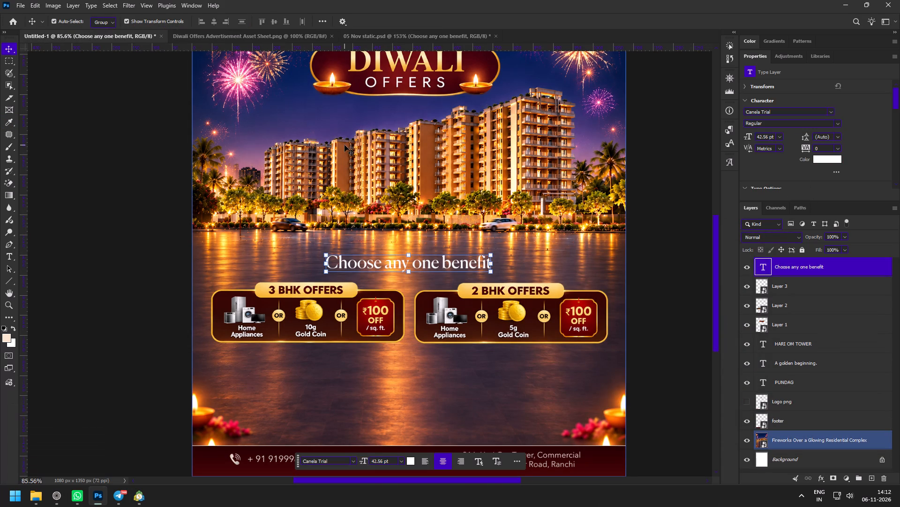
Copy the "Offer valid until 20 November" strip from the asset sheet as a smart object and place it below the offer panels at Y 1032 px.
{"action": "left_click", "coordinate": [268, 37]}
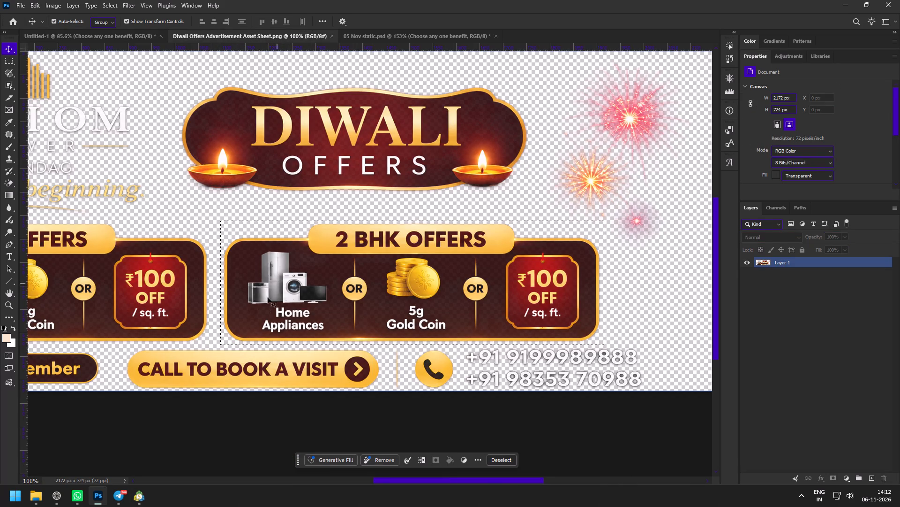
{"action": "key", "text": "space"}
{"action": "key", "text": "space"}
{"action": "key", "text": "space"}
{"action": "key", "text": "space"}
{"action": "key", "text": "space"}
{"action": "key", "text": "space"}
{"action": "key", "text": "space"}
{"action": "key", "text": "space"}
{"action": "key", "text": "space"}
{"action": "key", "text": "space"}
{"action": "key", "text": "space"}
{"action": "key", "text": "space"}
{"action": "key", "text": "space"}
{"action": "key", "text": "space"}
{"action": "key", "text": "space"}
{"action": "key", "text": "space"}
{"action": "key", "text": "space"}
{"action": "key", "text": "space"}
{"action": "key", "text": "space"}
{"action": "key", "text": "space"}
{"action": "left_click_drag", "start_coordinate": [212, 279], "coordinate": [382, 276]}
{"action": "left_click_drag", "start_coordinate": [215, 292], "coordinate": [338, 276]}
{"action": "left_click", "coordinate": [7, 64]}
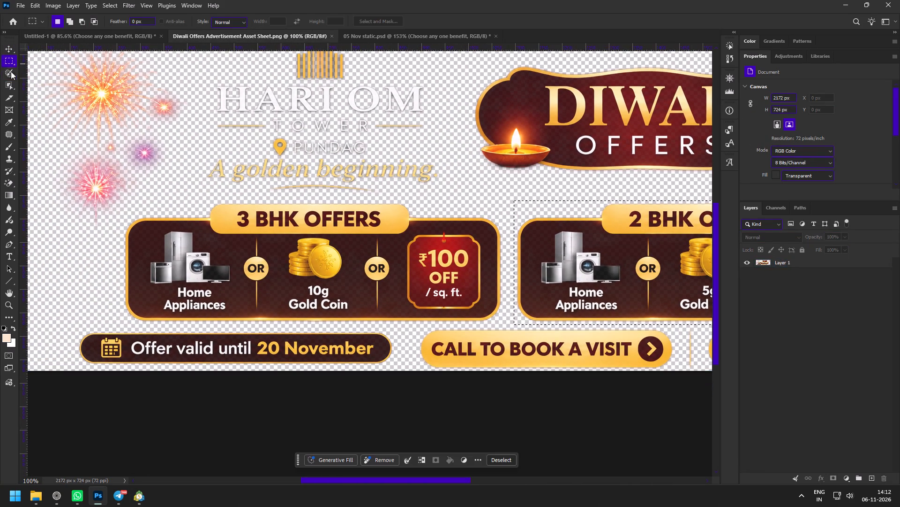
{"action": "left_click_drag", "start_coordinate": [73, 327], "coordinate": [400, 369]}
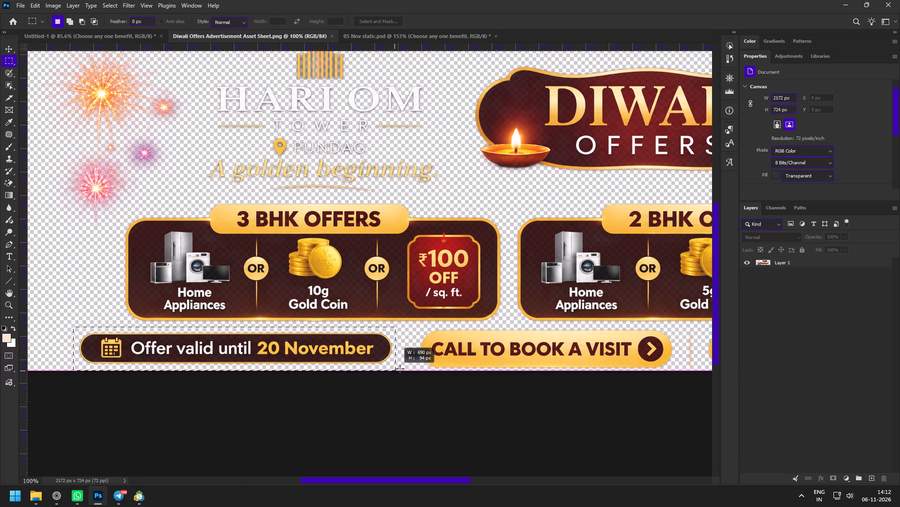
{"action": "left_click_drag", "start_coordinate": [400, 369], "coordinate": [403, 367]}
{"action": "key", "text": "ctrl+c"}
{"action": "left_click", "coordinate": [104, 32]}
{"action": "key", "text": "ctrl+v"}
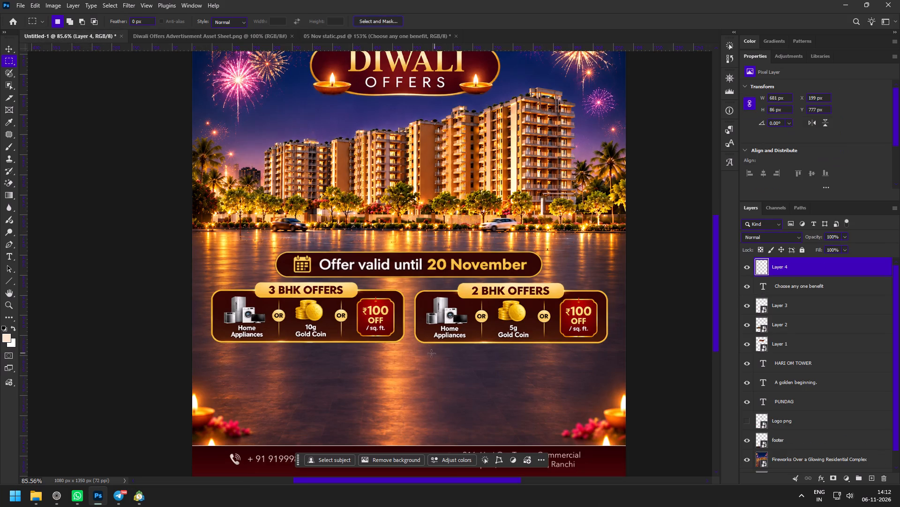
{"action": "key", "text": "v"}
{"action": "key", "text": "F8"}
{"action": "left_click_drag", "start_coordinate": [427, 262], "coordinate": [428, 364], "text": "shift"}
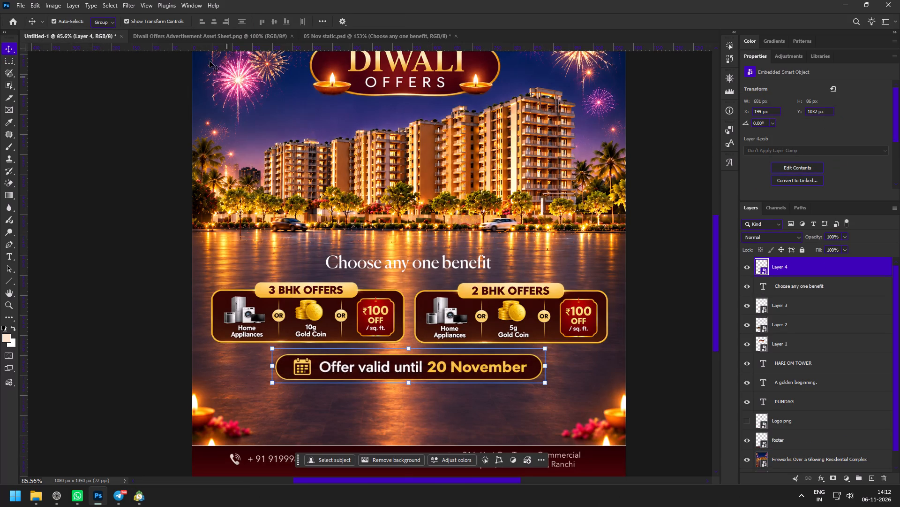
Copy the CALL TO BOOK A VISIT button with its phone icon from the asset sheet as a smart object, placed at X 141, Y 1153 px.
{"action": "left_click", "coordinate": [199, 36]}
{"action": "key", "text": "space"}
{"action": "key", "text": "space"}
{"action": "key", "text": "space"}
{"action": "left_click_drag", "start_coordinate": [529, 378], "coordinate": [315, 351]}
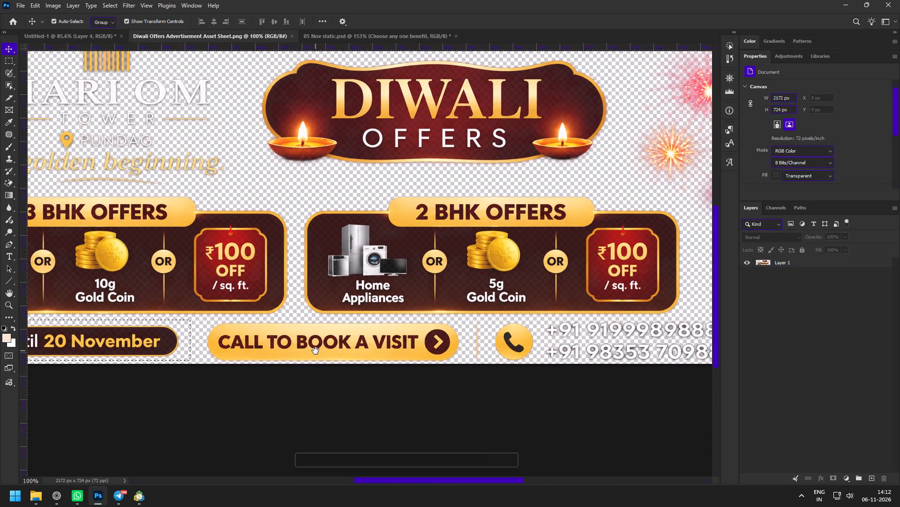
{"action": "left_click", "coordinate": [413, 401]}
{"action": "key", "text": "space"}
{"action": "key", "text": "space"}
{"action": "key", "text": "space"}
{"action": "key", "text": "space"}
{"action": "key", "text": "space"}
{"action": "left_click_drag", "start_coordinate": [391, 334], "coordinate": [268, 320]}
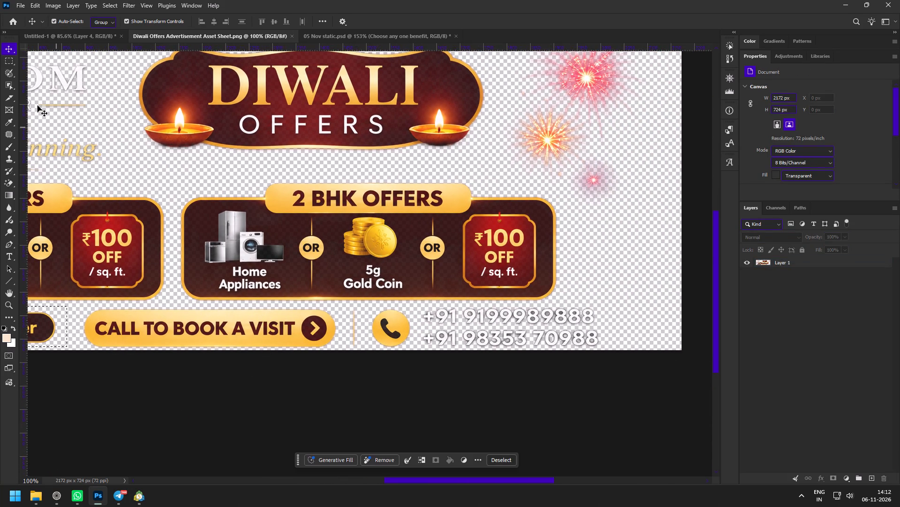
{"action": "left_click", "coordinate": [12, 58]}
{"action": "left_click_drag", "start_coordinate": [77, 302], "coordinate": [367, 354]}
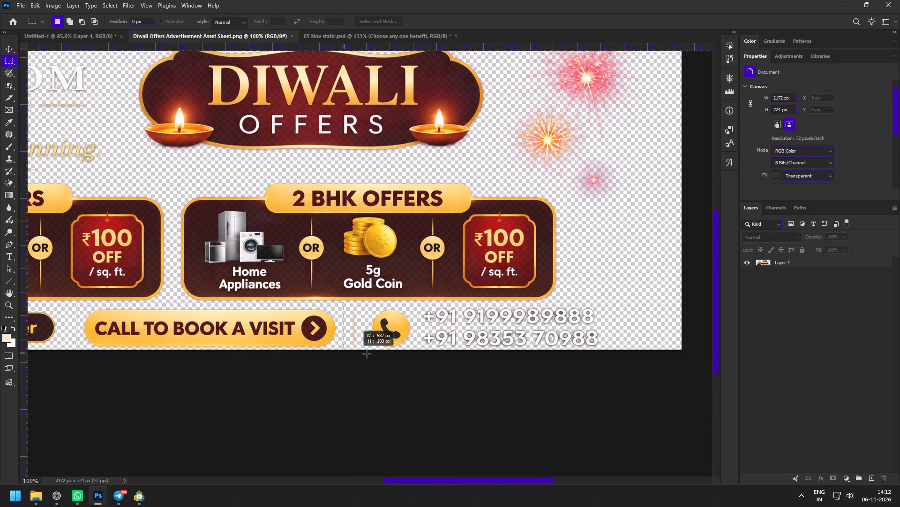
{"action": "left_click_drag", "start_coordinate": [367, 354], "coordinate": [417, 347]}
{"action": "key", "text": "ctrl+c"}
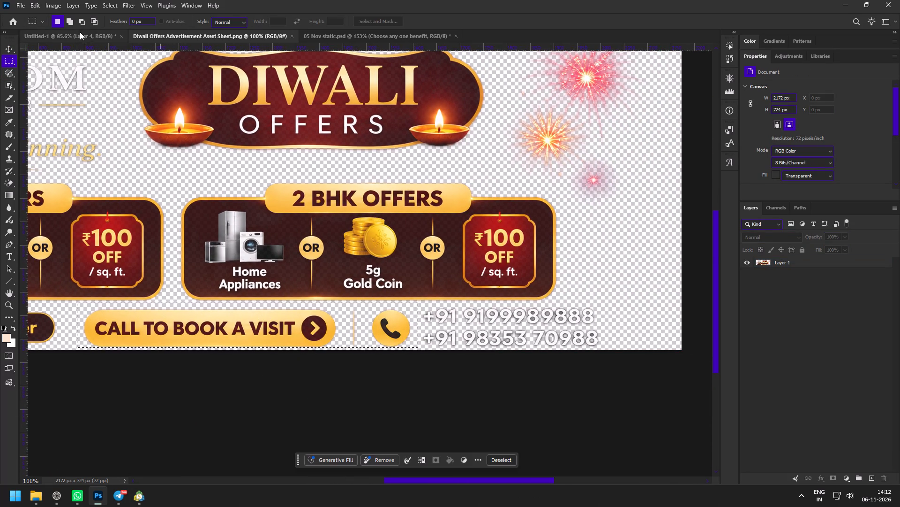
{"action": "left_click", "coordinate": [74, 31]}
{"action": "key", "text": "ctrl+v"}
{"action": "key", "text": "v"}
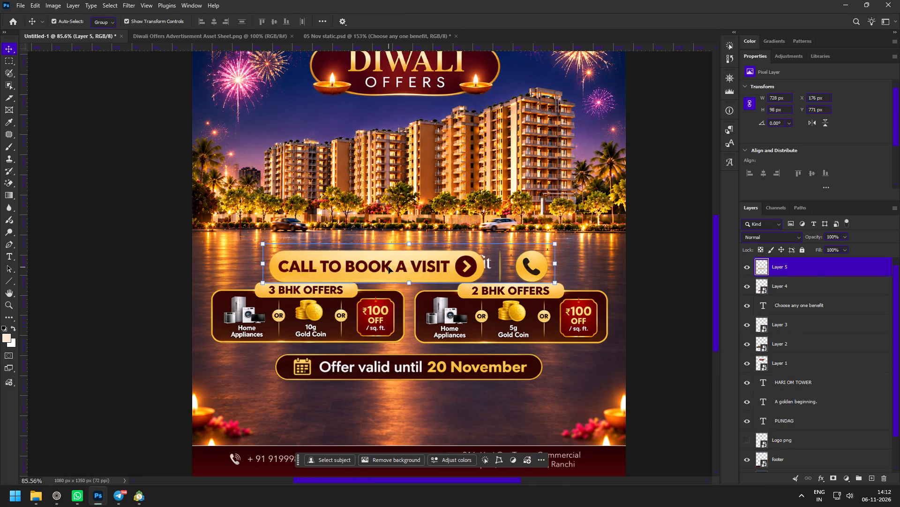
{"action": "key", "text": "F8"}
{"action": "left_click_drag", "start_coordinate": [389, 267], "coordinate": [375, 419]}
Compare the ad's lower section with the reference poster in the browser.
{"action": "key", "text": "z"}
{"action": "key", "text": "space"}
{"action": "left_click_drag", "start_coordinate": [405, 260], "coordinate": [383, 284]}
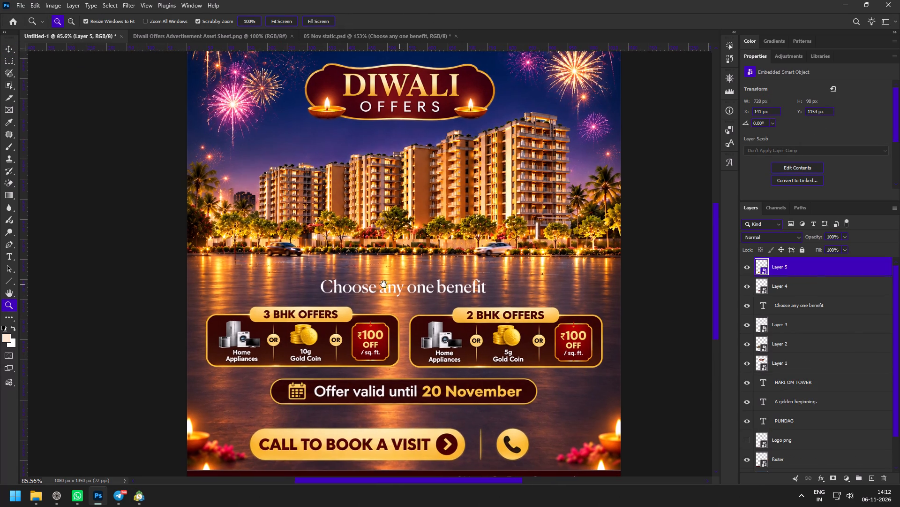
{"action": "left_click_drag", "start_coordinate": [383, 284], "coordinate": [396, 284]}
{"action": "left_click", "coordinate": [52, 506]}
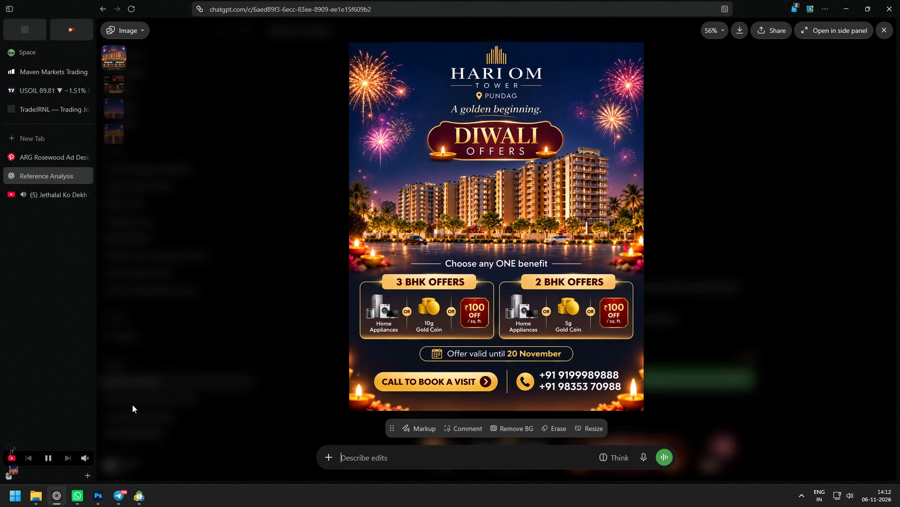
{"action": "left_click", "coordinate": [97, 499]}
{"action": "key", "text": "space"}
{"action": "left_click_drag", "start_coordinate": [348, 390], "coordinate": [331, 325]}
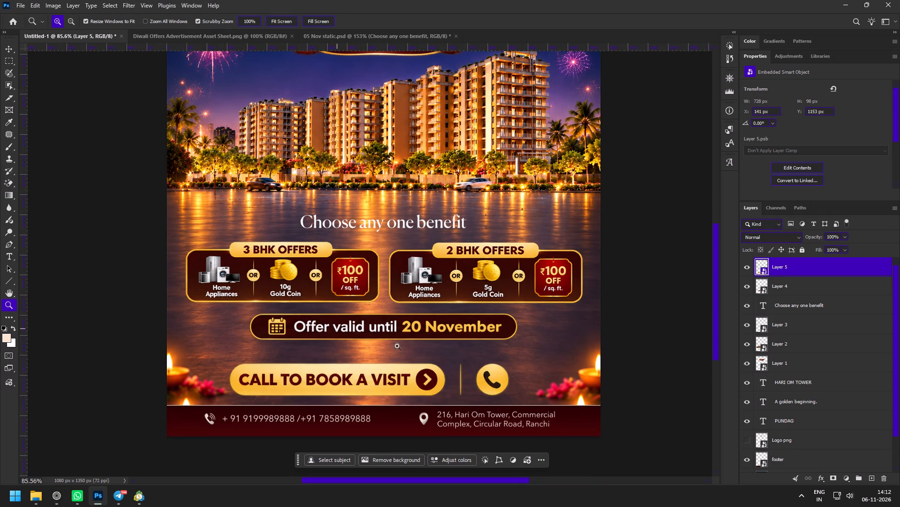
Sample the footer's dark maroon and add a new layer clipped to the Fireworks Over a Glowing Residential Complex background.
{"action": "key", "text": "v"}
{"action": "key", "text": "i"}
{"action": "left_click", "coordinate": [570, 418]}
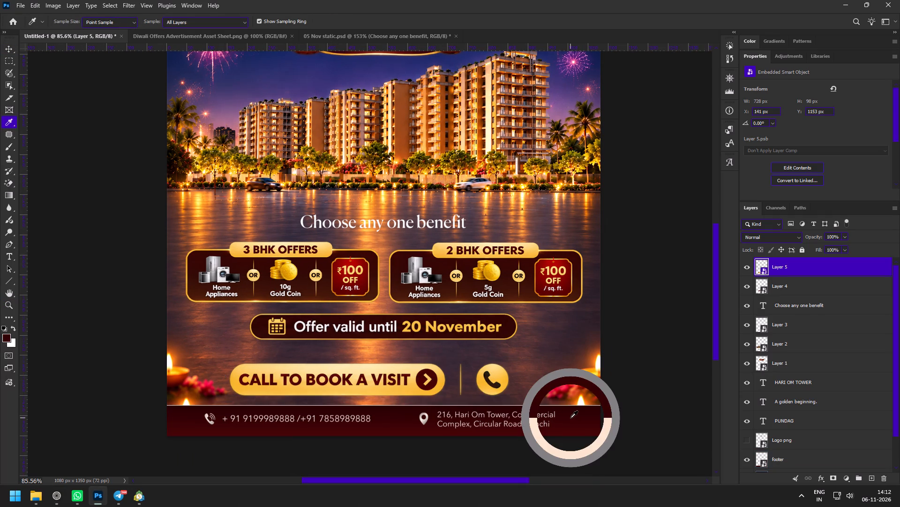
{"action": "key", "text": "v"}
{"action": "left_click", "coordinate": [566, 356]}
{"action": "scroll", "coordinate": [814, 409], "scroll_direction": "down", "scroll_amount": 3}
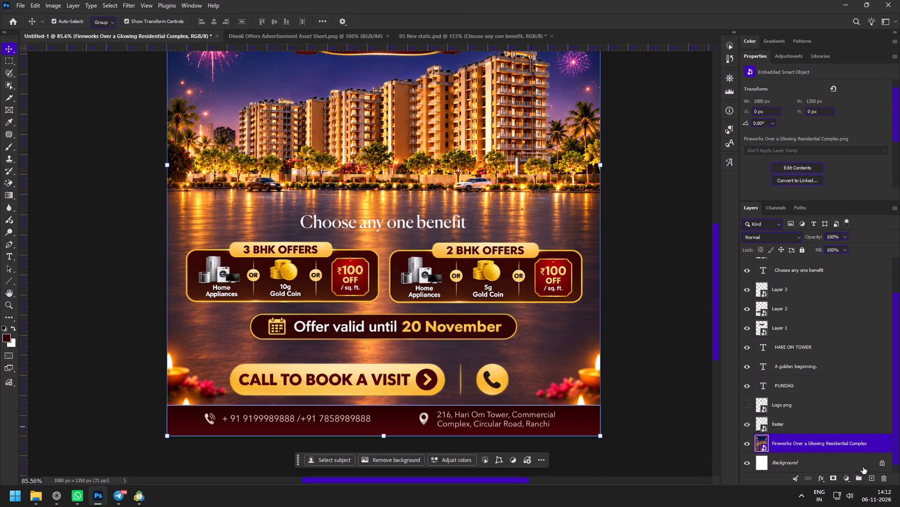
{"action": "left_click", "coordinate": [873, 481]}
{"action": "left_click", "coordinate": [775, 451], "text": "alt"}
Paint the ad's lower half maroon on the clipped layer with a soft brush of about 1097 px at 37% opacity, fading up toward the building.
{"action": "key", "text": "z"}
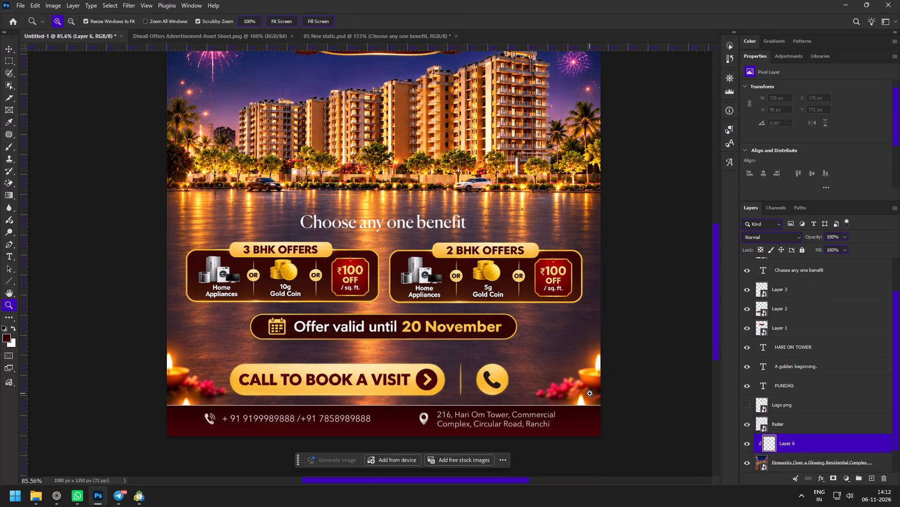
{"action": "left_click_drag", "start_coordinate": [588, 393], "coordinate": [574, 389]}
{"action": "key", "text": "b"}
{"action": "right_click_drag", "start_coordinate": [445, 371], "coordinate": [524, 380], "text": "alt"}
{"action": "left_click_drag", "start_coordinate": [623, 416], "coordinate": [405, 416]}
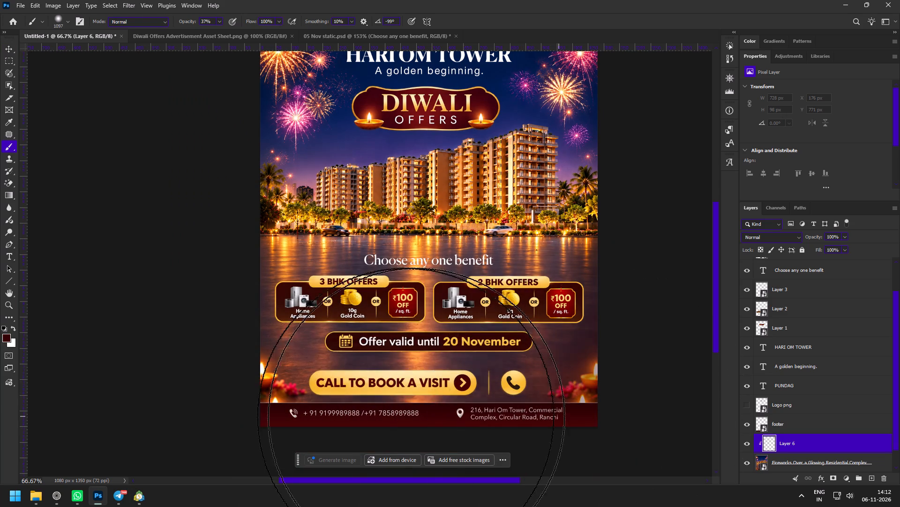
{"action": "left_click_drag", "start_coordinate": [405, 416], "coordinate": [231, 415]}
{"action": "left_click_drag", "start_coordinate": [253, 407], "coordinate": [688, 411]}
{"action": "left_click_drag", "start_coordinate": [560, 418], "coordinate": [259, 398]}
{"action": "left_click", "coordinate": [236, 367]}
{"action": "left_click", "coordinate": [226, 343]}
{"action": "left_click", "coordinate": [321, 353]}
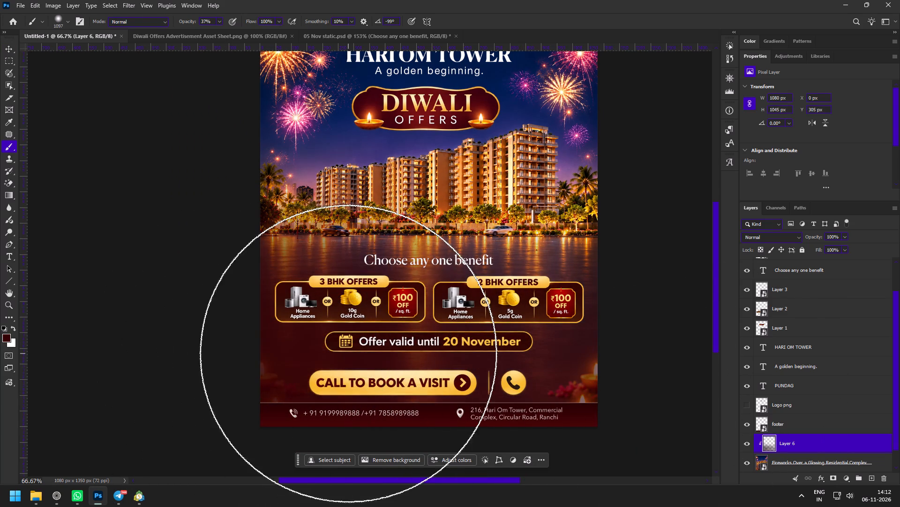
{"action": "left_click", "coordinate": [348, 353]}
{"action": "left_click", "coordinate": [455, 354]}
{"action": "left_click", "coordinate": [558, 341]}
{"action": "left_click", "coordinate": [658, 303]}
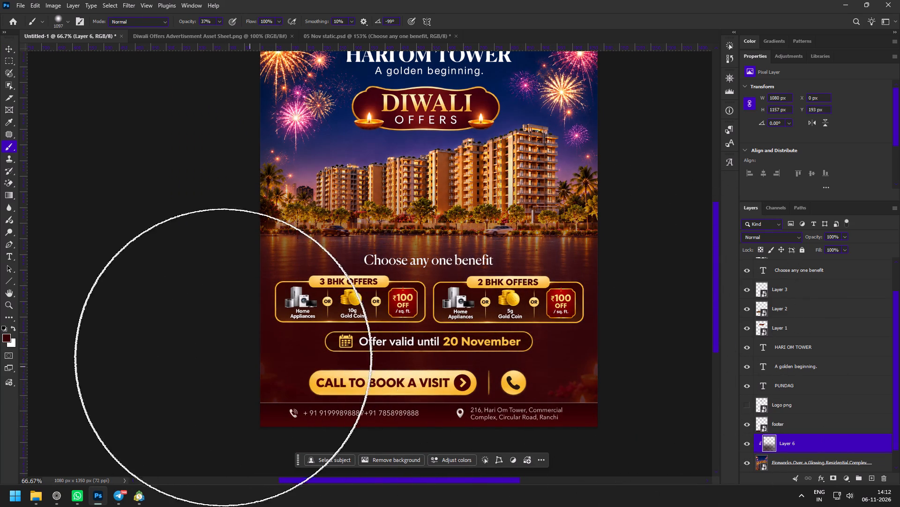
{"action": "left_click", "coordinate": [163, 292]}
{"action": "key", "text": "z"}
{"action": "key", "text": "space"}
{"action": "left_click_drag", "start_coordinate": [471, 223], "coordinate": [485, 264]}
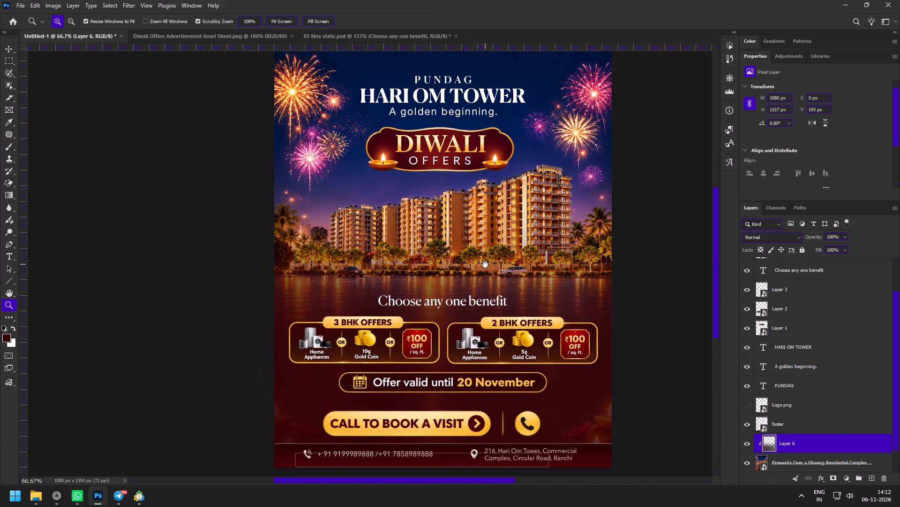
Nudge the "Choose any one benefit" heading slightly to the right above the two offer cards.
{"action": "key", "text": "z"}
{"action": "key", "text": "space"}
{"action": "key", "text": "space"}
{"action": "key", "text": "space"}
{"action": "key", "text": "space"}
{"action": "key", "text": "space"}
{"action": "key", "text": "space"}
{"action": "left_click_drag", "start_coordinate": [471, 324], "coordinate": [471, 251]}
{"action": "left_click_drag", "start_coordinate": [457, 264], "coordinate": [466, 278]}
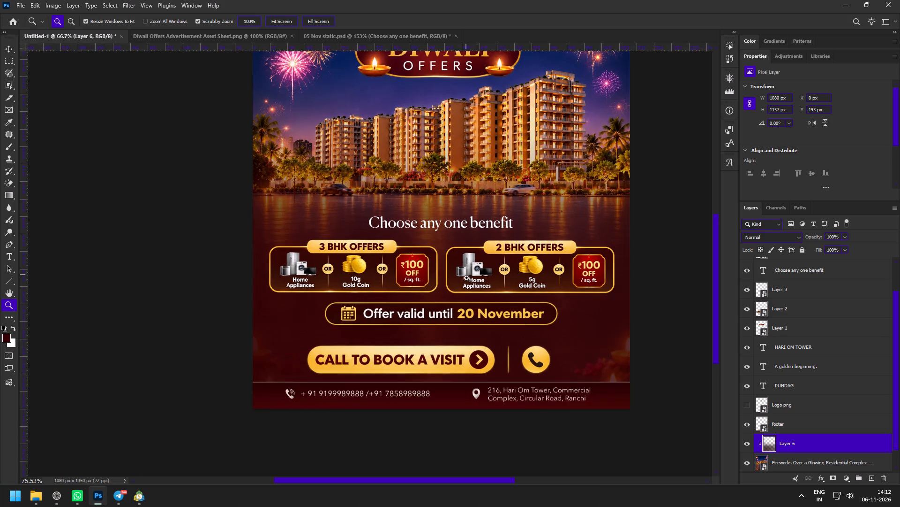
{"action": "left_click_drag", "start_coordinate": [466, 278], "coordinate": [467, 278]}
{"action": "left_click_drag", "start_coordinate": [468, 290], "coordinate": [479, 299]}
{"action": "key", "text": "space"}
{"action": "key", "text": "space"}
{"action": "left_click_drag", "start_coordinate": [457, 170], "coordinate": [452, 200]}
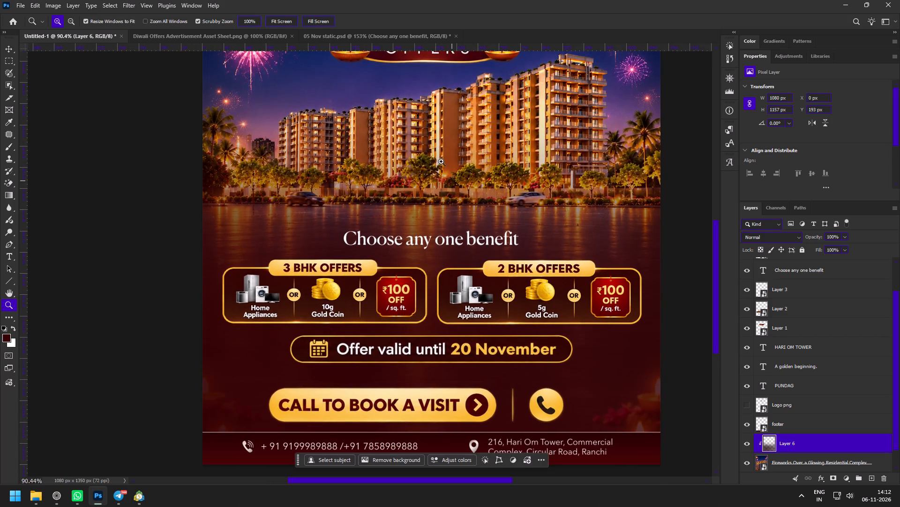
{"action": "left_click_drag", "start_coordinate": [442, 157], "coordinate": [450, 163]}
{"action": "key", "text": "z"}
{"action": "left_click_drag", "start_coordinate": [405, 204], "coordinate": [408, 206]}
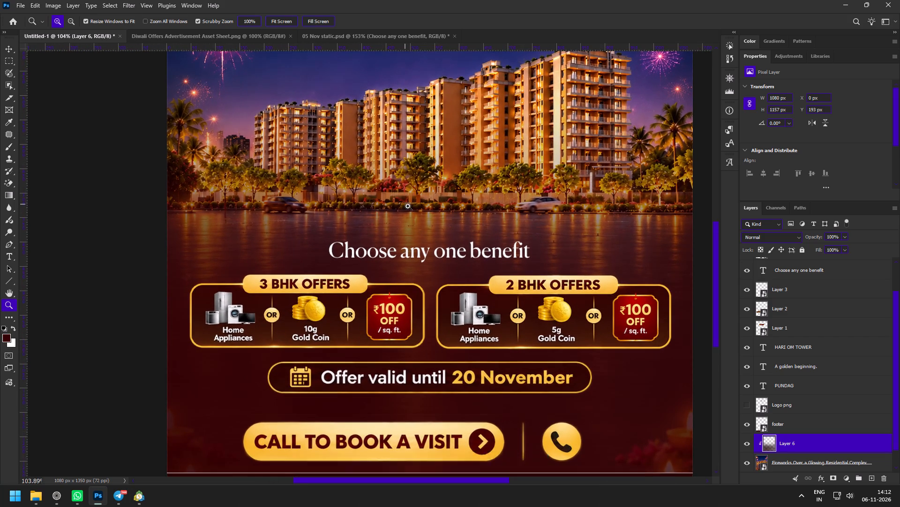
{"action": "left_click_drag", "start_coordinate": [408, 206], "coordinate": [417, 212]}
{"action": "key", "text": "v"}
{"action": "left_click", "coordinate": [415, 269]}
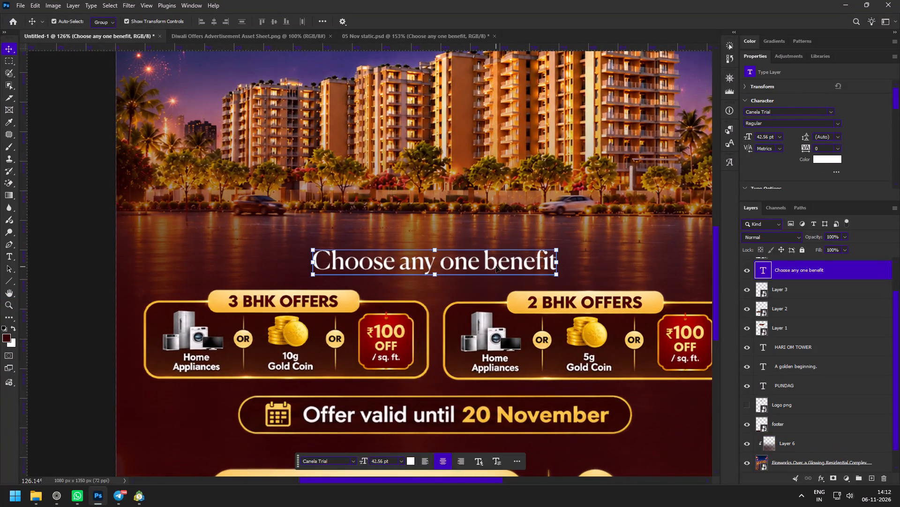
{"action": "left_click_drag", "start_coordinate": [496, 266], "coordinate": [501, 266]}
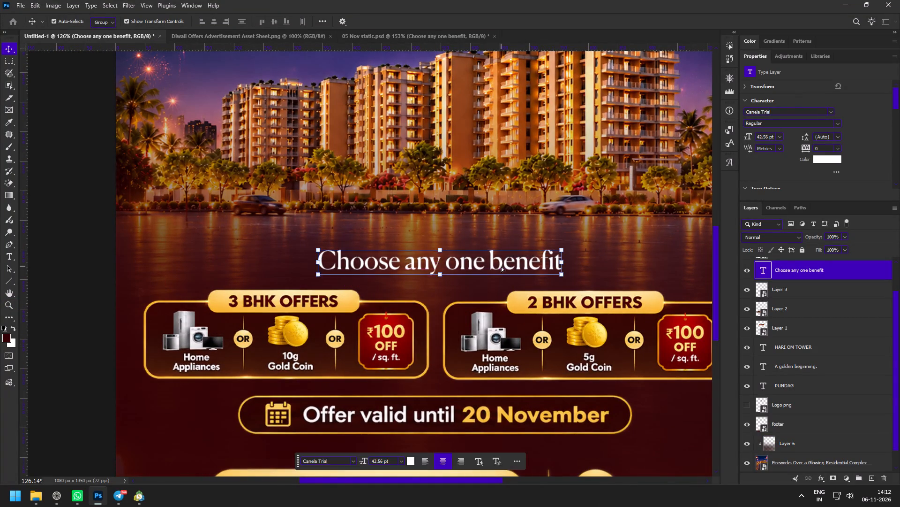
Scale the CALL TO BOOK A VISIT button to 67.43% and place it at the ad's lower left, X 43, Y 1151 px.
{"action": "key", "text": "z"}
{"action": "left_click_drag", "start_coordinate": [498, 300], "coordinate": [462, 266]}
{"action": "key", "text": "space"}
{"action": "key", "text": "space"}
{"action": "key", "text": "space"}
{"action": "key", "text": "space"}
{"action": "left_click_drag", "start_coordinate": [481, 294], "coordinate": [455, 229]}
{"action": "left_click_drag", "start_coordinate": [448, 212], "coordinate": [457, 226]}
{"action": "left_click_drag", "start_coordinate": [464, 330], "coordinate": [494, 363]}
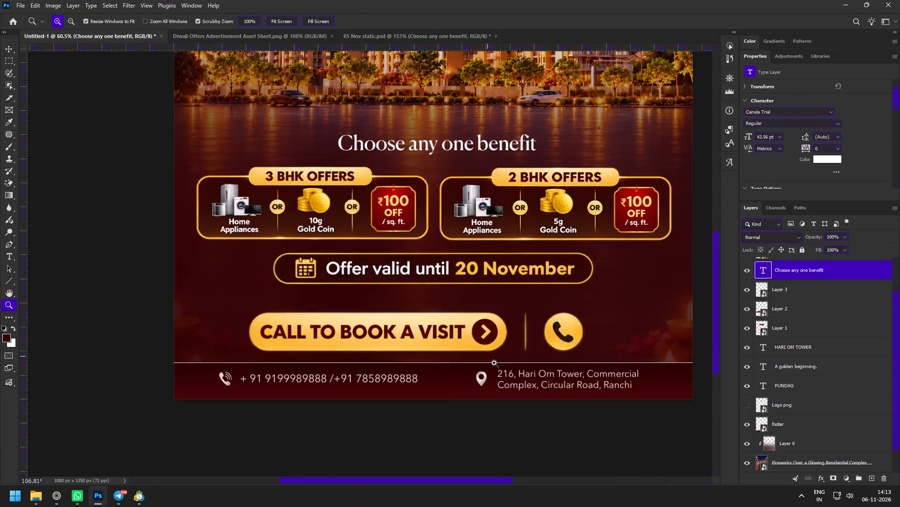
{"action": "left_click_drag", "start_coordinate": [494, 363], "coordinate": [495, 363]}
{"action": "key", "text": "v"}
{"action": "left_click", "coordinate": [399, 326]}
{"action": "left_click", "coordinate": [624, 333]}
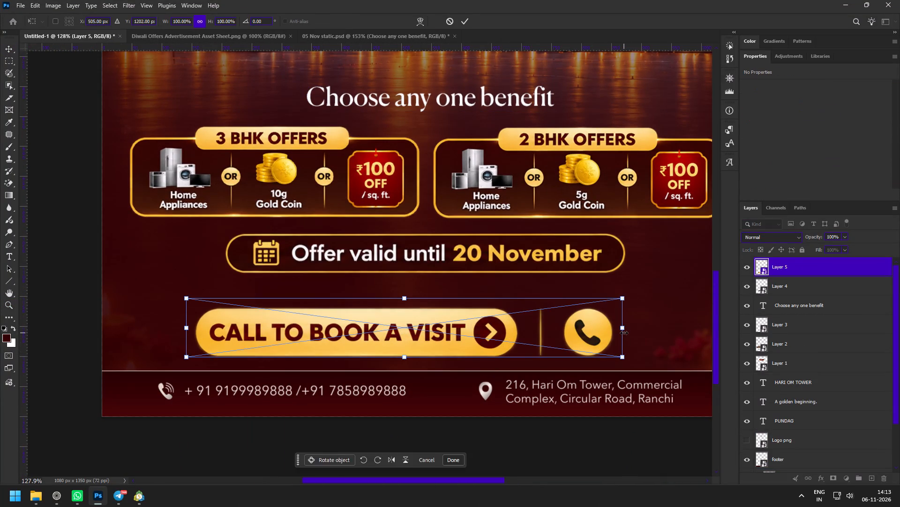
{"action": "left_click_drag", "start_coordinate": [627, 333], "coordinate": [486, 330]}
{"action": "left_click_drag", "start_coordinate": [367, 325], "coordinate": [316, 317]}
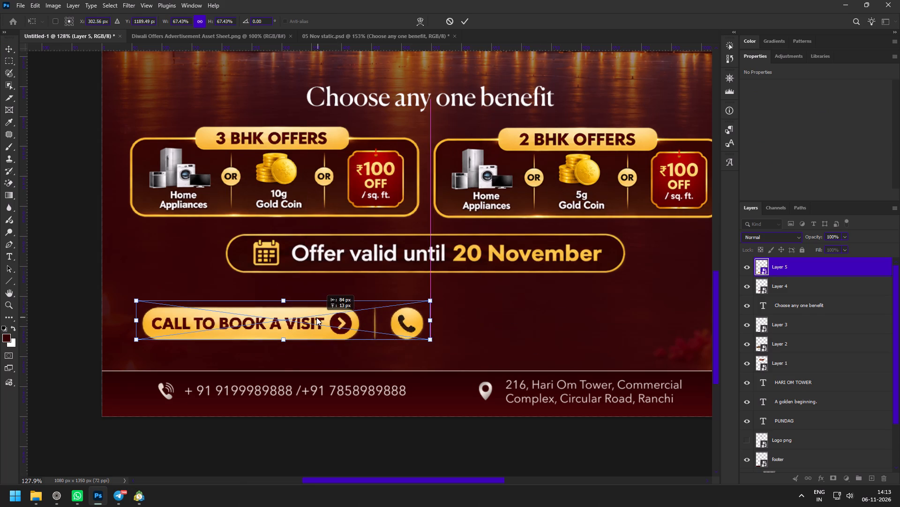
{"action": "left_click_drag", "start_coordinate": [316, 317], "coordinate": [307, 314]}
{"action": "left_click", "coordinate": [466, 21]}
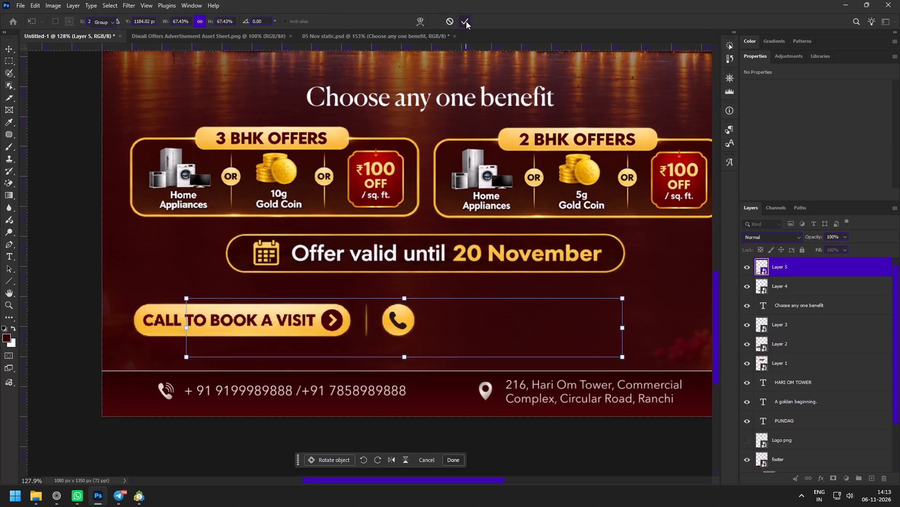
Paint maroon over the background's lower-left and lower-right corners on Layer 6 with a soft brush of about 575 px at 37% opacity.
{"action": "left_click", "coordinate": [537, 345]}
{"action": "key", "text": "b"}
{"action": "right_click_drag", "start_coordinate": [260, 378], "coordinate": [226, 363], "text": "alt"}
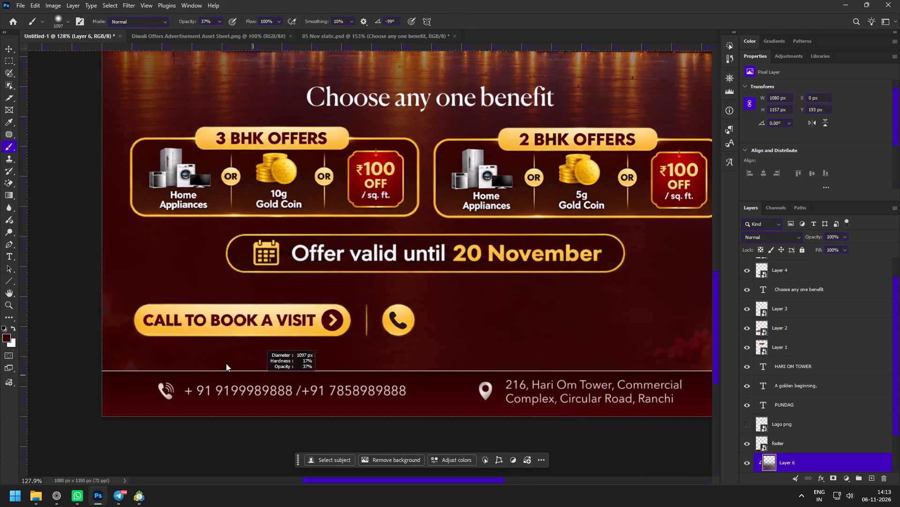
{"action": "right_click_drag", "start_coordinate": [226, 363], "coordinate": [90, 340], "text": "alt"}
{"action": "key", "text": "space"}
{"action": "left_click_drag", "start_coordinate": [181, 394], "coordinate": [259, 346]}
{"action": "triple_click", "coordinate": [155, 360]}
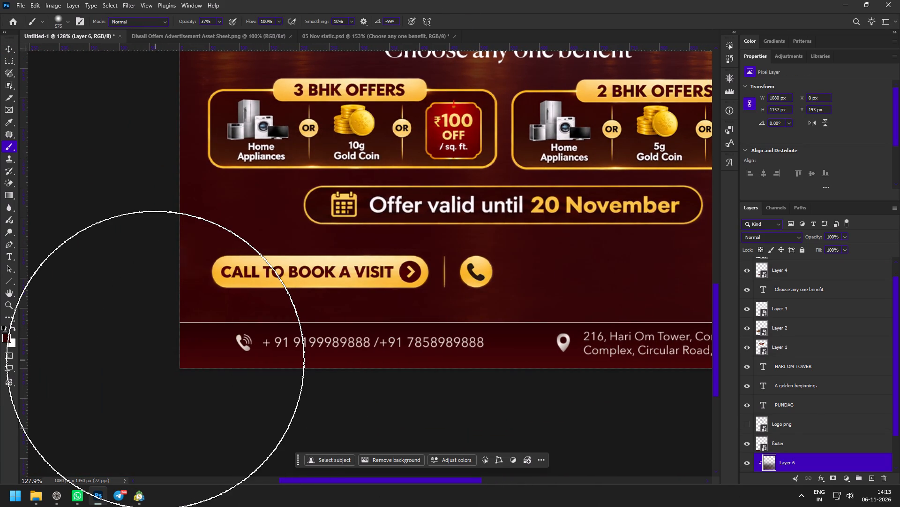
{"action": "double_click", "coordinate": [155, 360]}
{"action": "key", "text": "space"}
{"action": "key", "text": "space"}
{"action": "key", "text": "space"}
{"action": "key", "text": "space"}
{"action": "key", "text": "space"}
{"action": "key", "text": "space"}
{"action": "key", "text": "space"}
{"action": "key", "text": "space"}
{"action": "key", "text": "space"}
{"action": "key", "text": "space"}
{"action": "left_click_drag", "start_coordinate": [438, 393], "coordinate": [280, 383]}
{"action": "left_click", "coordinate": [355, 383]}
{"action": "left_click", "coordinate": [509, 363]}
{"action": "left_click_drag", "start_coordinate": [512, 350], "coordinate": [502, 344]}
{"action": "left_click_drag", "start_coordinate": [495, 340], "coordinate": [486, 337]}
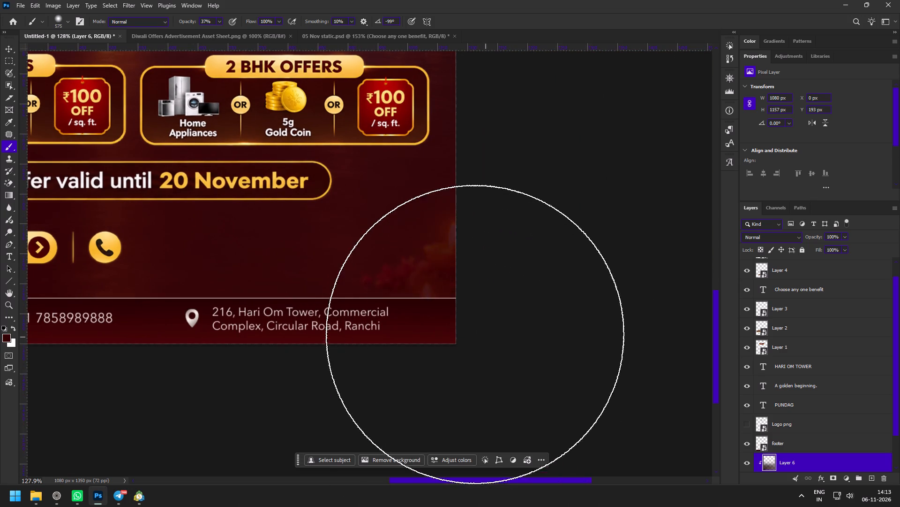
{"action": "left_click_drag", "start_coordinate": [472, 334], "coordinate": [464, 336]}
{"action": "left_click", "coordinate": [448, 334]}
{"action": "left_click_drag", "start_coordinate": [476, 323], "coordinate": [483, 317]}
{"action": "left_click", "coordinate": [497, 302]}
{"action": "left_click_drag", "start_coordinate": [472, 315], "coordinate": [438, 334]}
{"action": "left_click_drag", "start_coordinate": [430, 344], "coordinate": [425, 351]}
{"action": "left_click", "coordinate": [419, 357]}
{"action": "left_click", "coordinate": [419, 361]}
Move the CALL TO BOOK A VISIT button right and down to X 96, Y 1163 px, above the footer phone numbers.
{"action": "key", "text": "space"}
{"action": "key", "text": "space"}
{"action": "key", "text": "space"}
{"action": "key", "text": "space"}
{"action": "key", "text": "space"}
{"action": "key", "text": "space"}
{"action": "key", "text": "space"}
{"action": "key", "text": "space"}
{"action": "key", "text": "space"}
{"action": "key", "text": "space"}
{"action": "key", "text": "space"}
{"action": "key", "text": "space"}
{"action": "key", "text": "space"}
{"action": "key", "text": "space"}
{"action": "key", "text": "space"}
{"action": "key", "text": "space"}
{"action": "left_click_drag", "start_coordinate": [427, 315], "coordinate": [553, 363]}
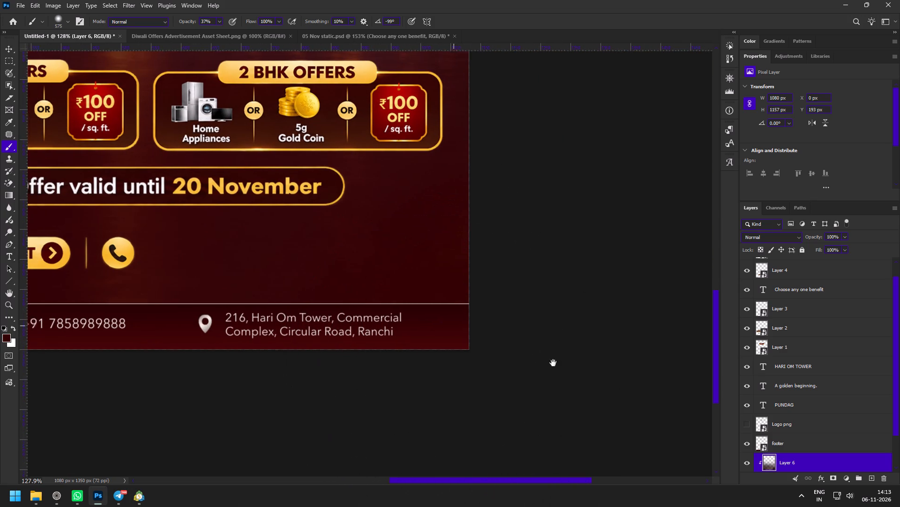
{"action": "left_click_drag", "start_coordinate": [553, 363], "coordinate": [571, 368]}
{"action": "left_click_drag", "start_coordinate": [555, 359], "coordinate": [579, 359]}
{"action": "key", "text": "z"}
{"action": "left_click_drag", "start_coordinate": [581, 359], "coordinate": [537, 340]}
{"action": "left_click_drag", "start_coordinate": [542, 362], "coordinate": [573, 390]}
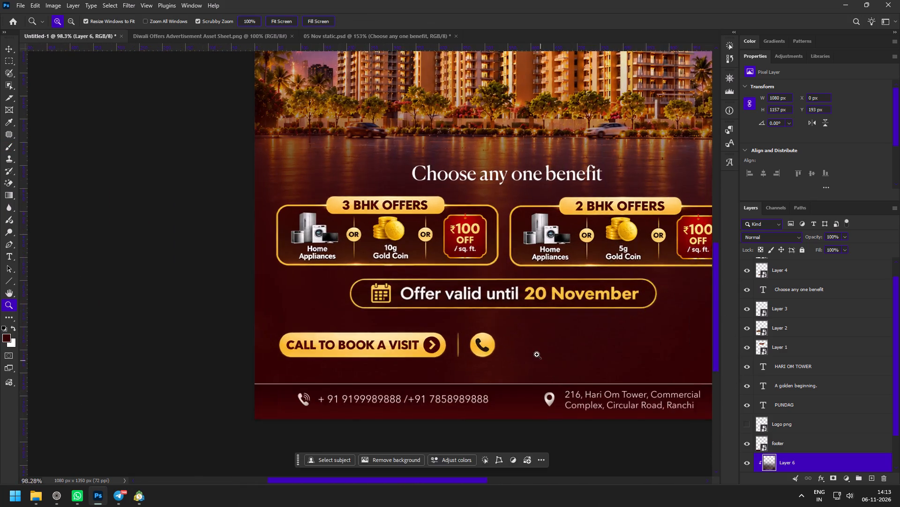
{"action": "left_click_drag", "start_coordinate": [537, 354], "coordinate": [545, 364]}
{"action": "key", "text": "v"}
{"action": "left_click", "coordinate": [370, 341]}
{"action": "left_click_drag", "start_coordinate": [378, 341], "coordinate": [395, 345]}
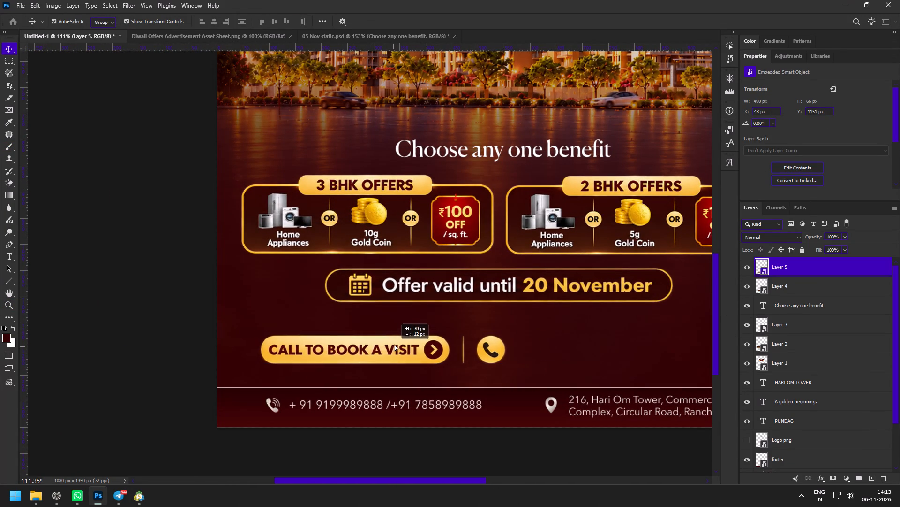
{"action": "left_click_drag", "start_coordinate": [395, 345], "coordinate": [402, 345]}
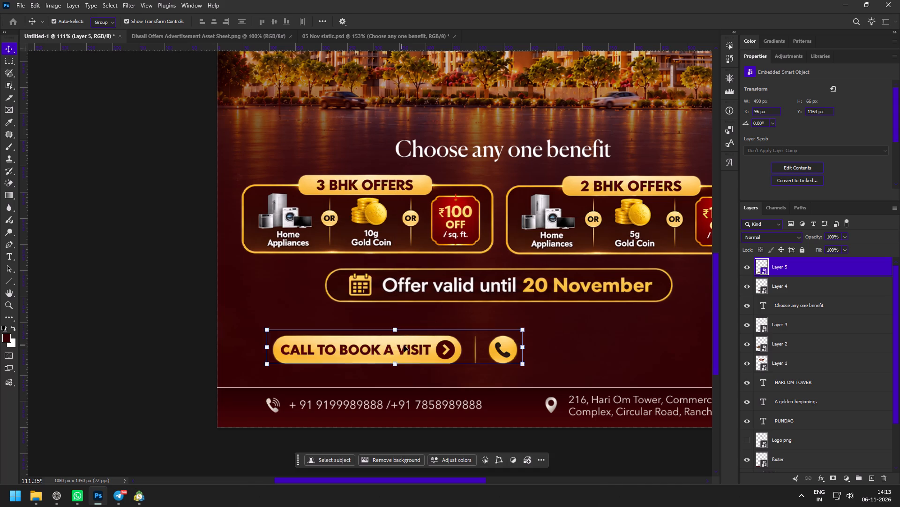
Scale the "Offer valid until 20 November" banner down to 80.83%, keeping it centred below the offer cards.
{"action": "key", "text": "z"}
{"action": "key", "text": "space"}
{"action": "key", "text": "space"}
{"action": "key", "text": "space"}
{"action": "key", "text": "space"}
{"action": "left_click_drag", "start_coordinate": [528, 368], "coordinate": [412, 359]}
{"action": "key", "text": "space"}
{"action": "left_click_drag", "start_coordinate": [419, 325], "coordinate": [460, 361]}
{"action": "key", "text": "z"}
{"action": "left_click_drag", "start_coordinate": [464, 363], "coordinate": [450, 359]}
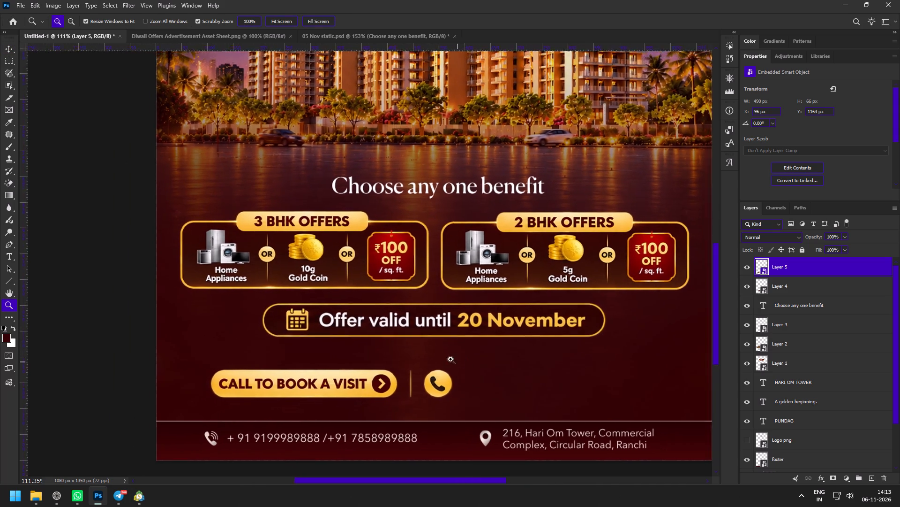
{"action": "left_click_drag", "start_coordinate": [450, 359], "coordinate": [426, 344]}
{"action": "left_click_drag", "start_coordinate": [454, 354], "coordinate": [476, 373]}
{"action": "left_click_drag", "start_coordinate": [469, 347], "coordinate": [480, 361]}
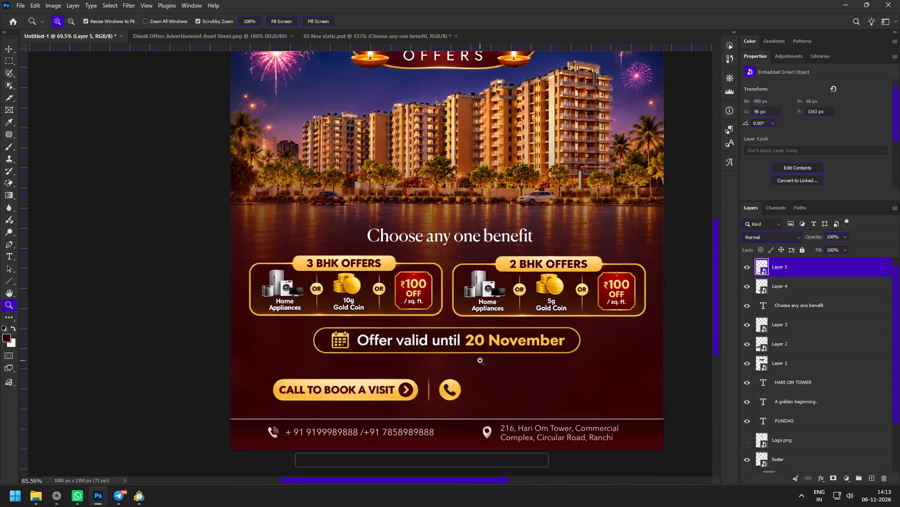
{"action": "key", "text": "space"}
{"action": "key", "text": "space"}
{"action": "key", "text": "space"}
{"action": "left_click_drag", "start_coordinate": [472, 378], "coordinate": [450, 356]}
{"action": "left_click_drag", "start_coordinate": [420, 319], "coordinate": [432, 329]}
{"action": "key", "text": "v"}
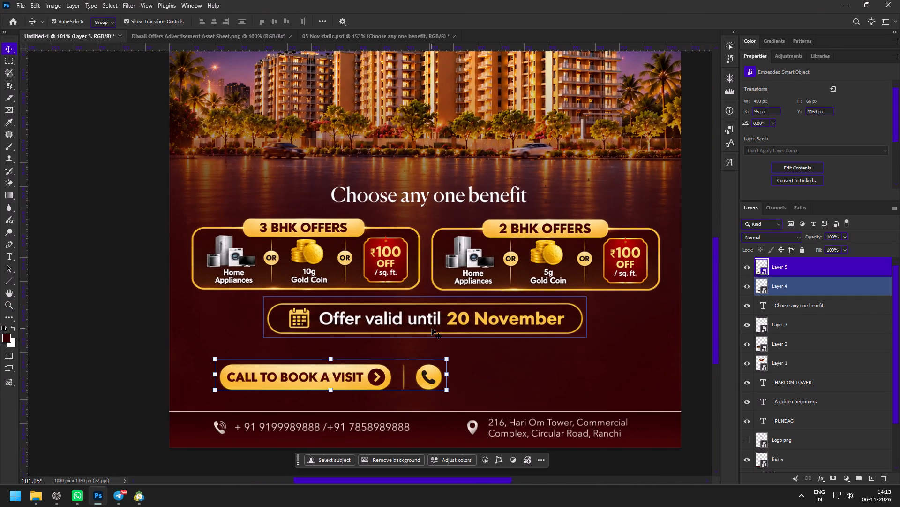
{"action": "left_click", "coordinate": [447, 321]}
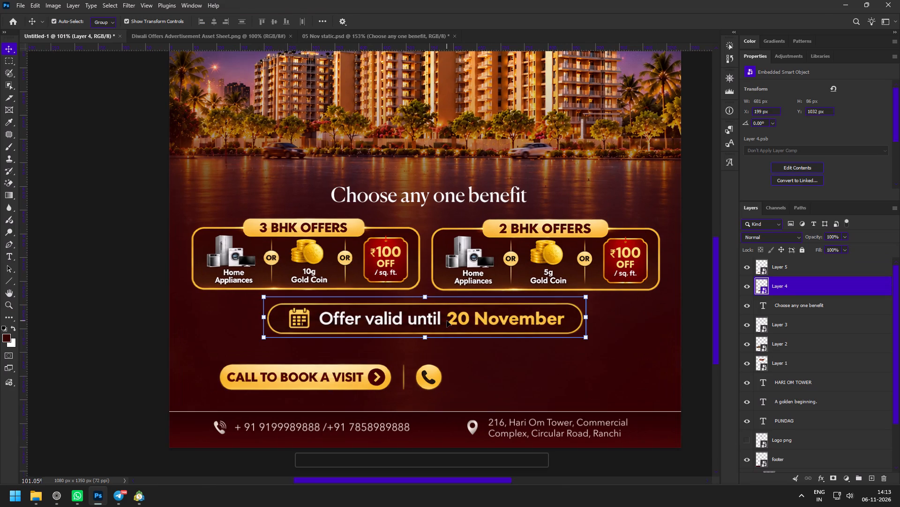
{"action": "key", "text": "z"}
{"action": "key", "text": "v"}
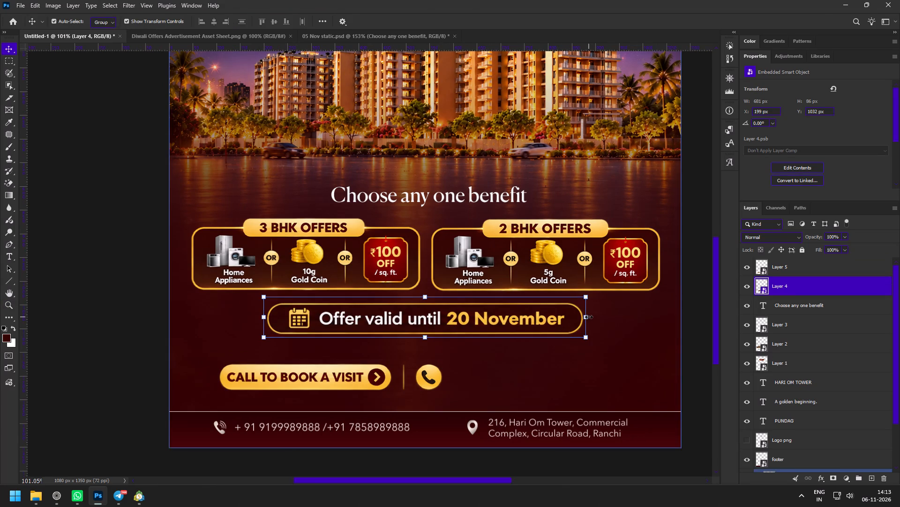
{"action": "left_click", "coordinate": [589, 317]}
{"action": "left_click_drag", "start_coordinate": [590, 318], "coordinate": [559, 319]}
{"action": "left_click", "coordinate": [498, 317]}
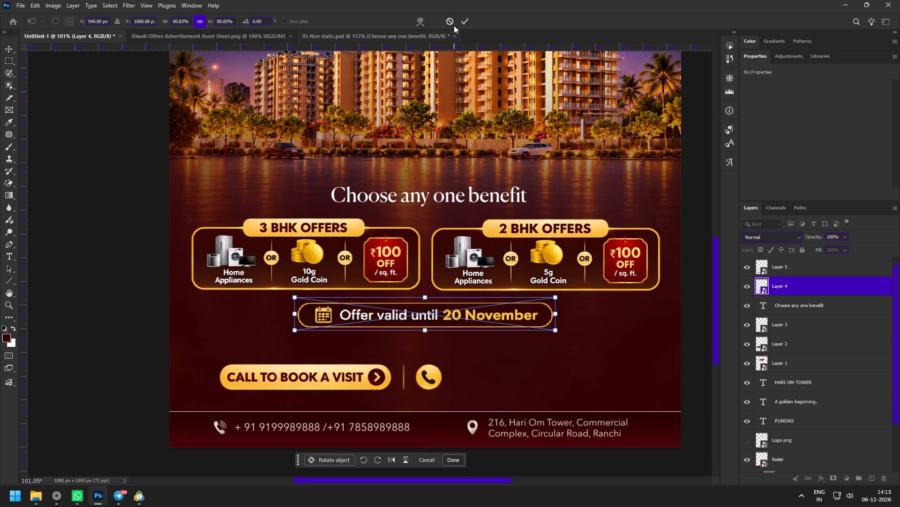
{"action": "left_click", "coordinate": [465, 17]}
Scale the 2 BHK OFFERS card down from its bottom edge to 58.80%, 482 by 156 px.
{"action": "key", "text": "z"}
{"action": "left_click_drag", "start_coordinate": [439, 296], "coordinate": [468, 327]}
{"action": "key", "text": "v"}
{"action": "left_click", "coordinate": [466, 218]}
{"action": "left_click", "coordinate": [488, 235]}
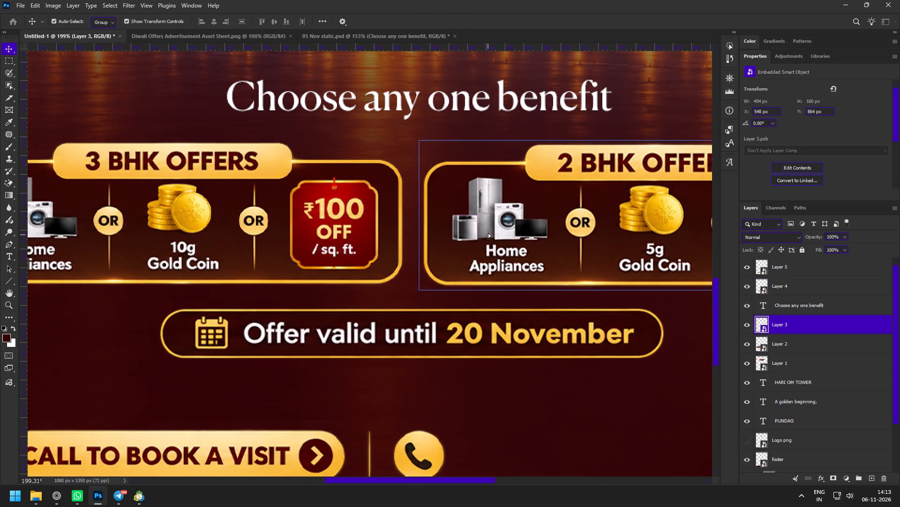
{"action": "key", "text": "space"}
{"action": "key", "text": "space"}
{"action": "key", "text": "space"}
{"action": "key", "text": "space"}
{"action": "key", "text": "space"}
{"action": "left_click_drag", "start_coordinate": [561, 257], "coordinate": [448, 252]}
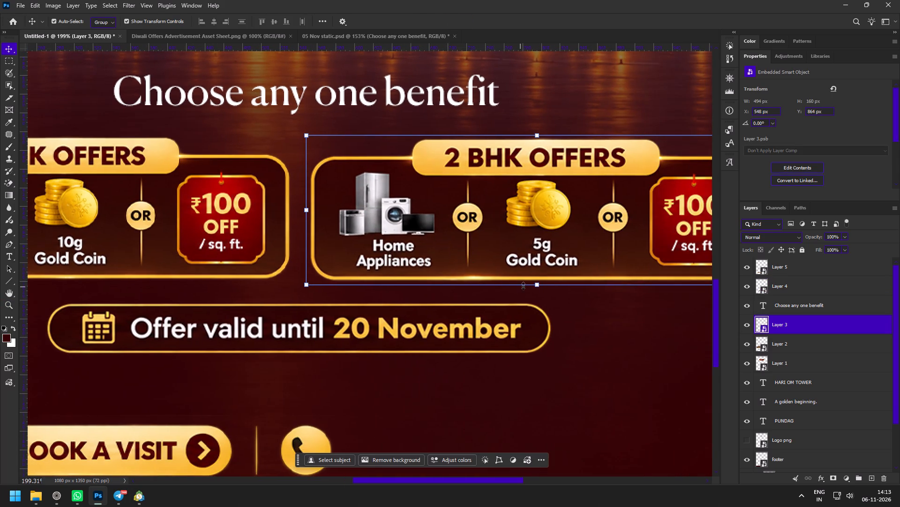
{"action": "left_click", "coordinate": [534, 286]}
{"action": "left_click_drag", "start_coordinate": [537, 286], "coordinate": [532, 281]}
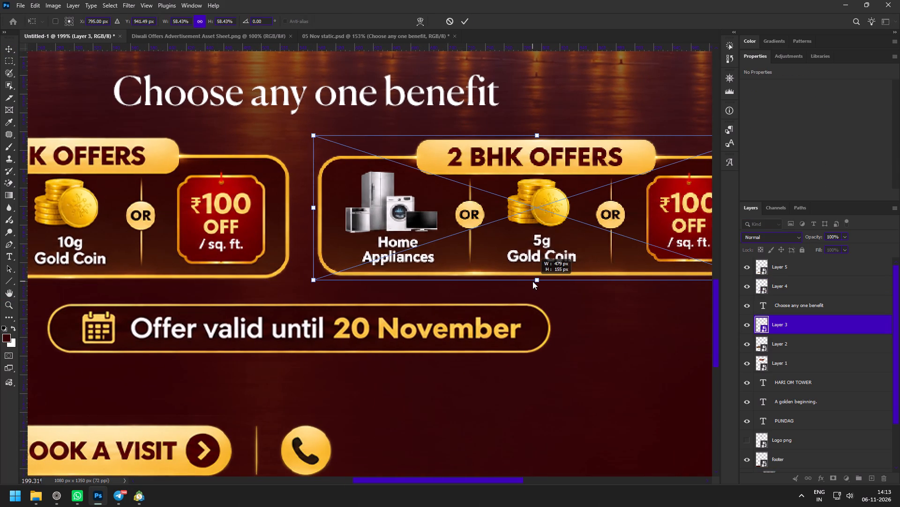
{"action": "left_click_drag", "start_coordinate": [532, 281], "coordinate": [530, 282]}
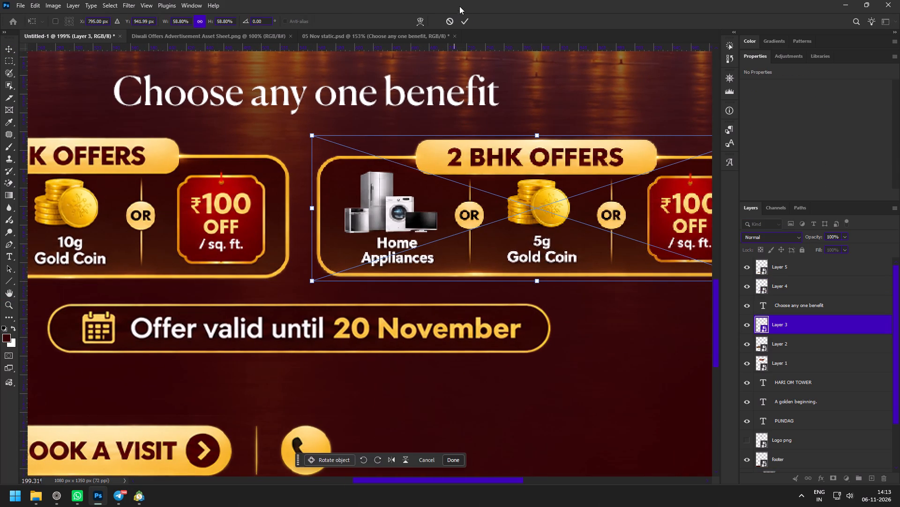
{"action": "left_click", "coordinate": [465, 18]}
Add two horizontal guides along the 3 BHK OFFERS card's top and bottom edges, the lower one at about Y 1015 px.
{"action": "left_click_drag", "start_coordinate": [500, 49], "coordinate": [109, 138]}
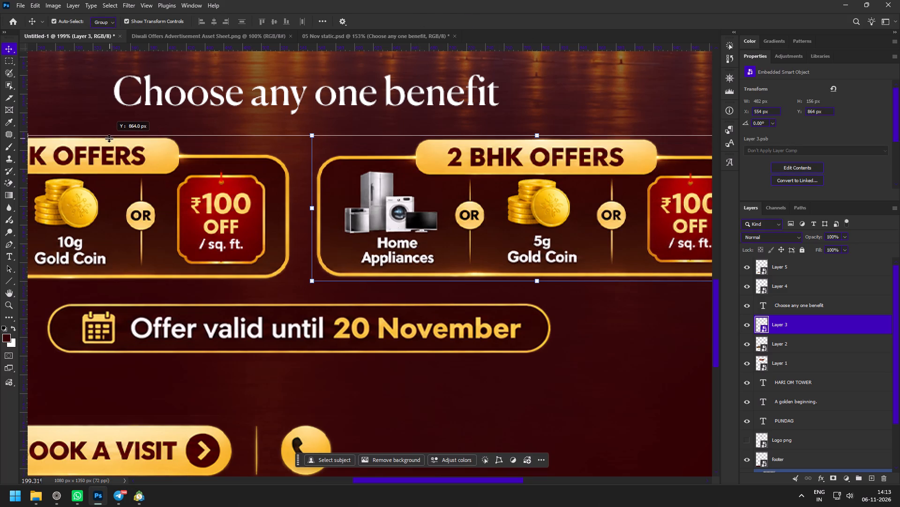
{"action": "left_click_drag", "start_coordinate": [109, 138], "coordinate": [115, 139]}
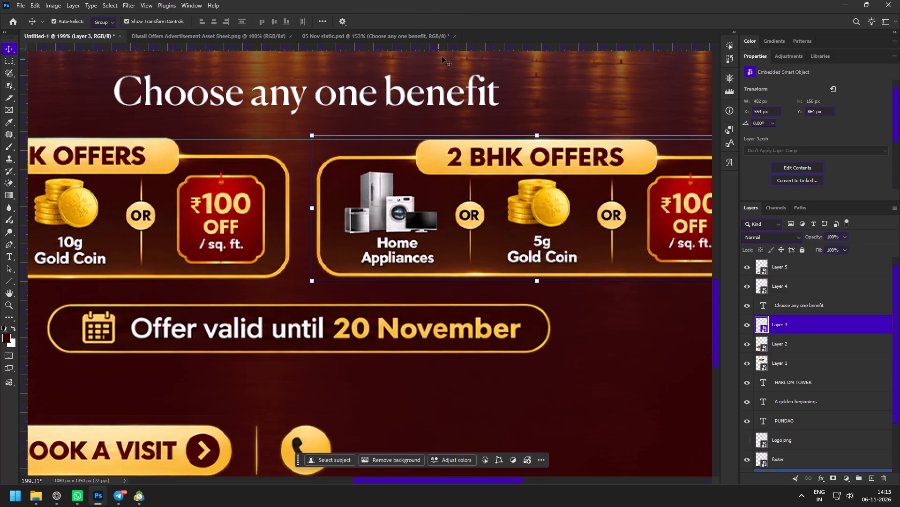
{"action": "left_click_drag", "start_coordinate": [452, 45], "coordinate": [74, 277]}
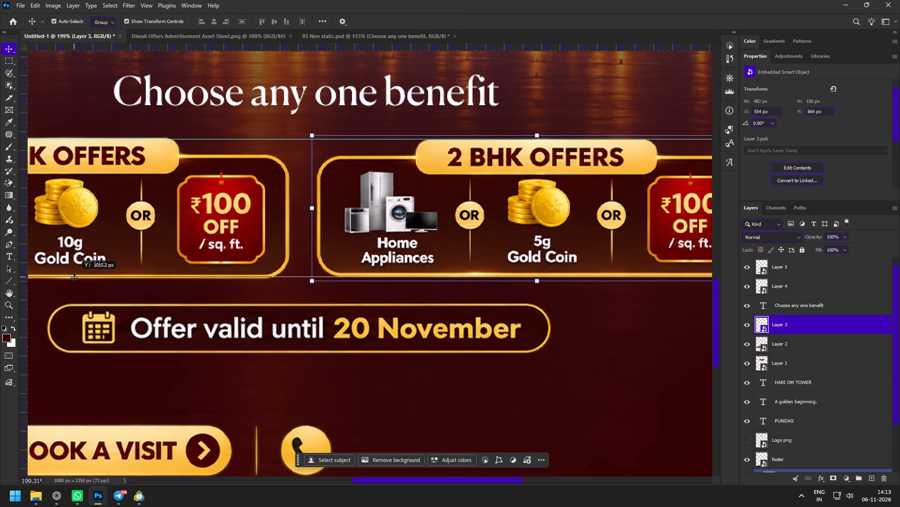
{"action": "left_click_drag", "start_coordinate": [74, 277], "coordinate": [73, 277]}
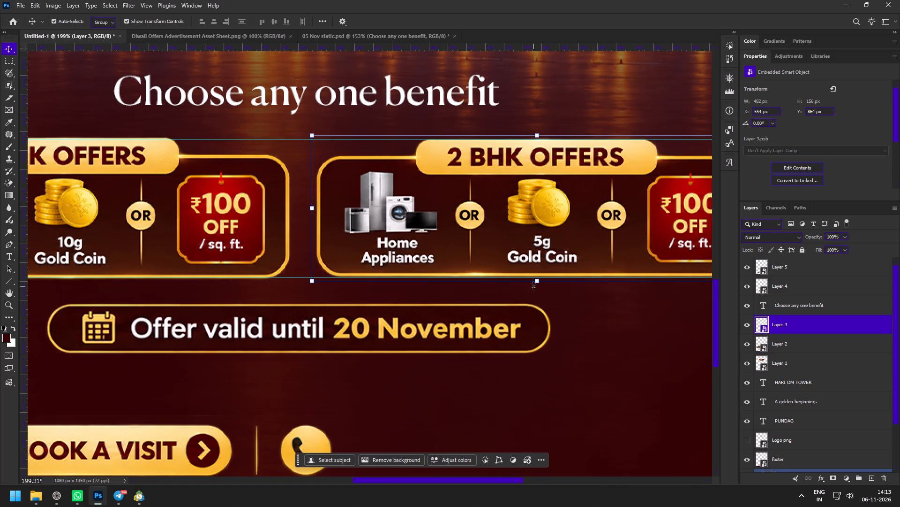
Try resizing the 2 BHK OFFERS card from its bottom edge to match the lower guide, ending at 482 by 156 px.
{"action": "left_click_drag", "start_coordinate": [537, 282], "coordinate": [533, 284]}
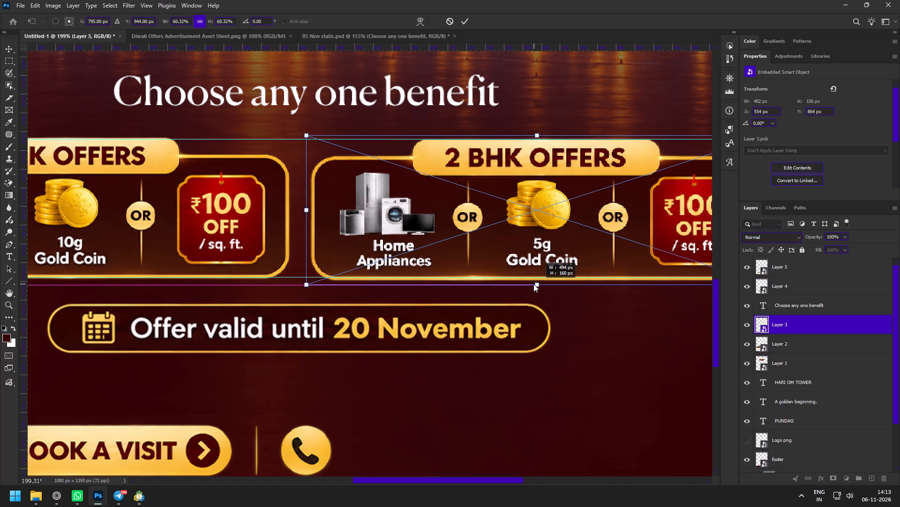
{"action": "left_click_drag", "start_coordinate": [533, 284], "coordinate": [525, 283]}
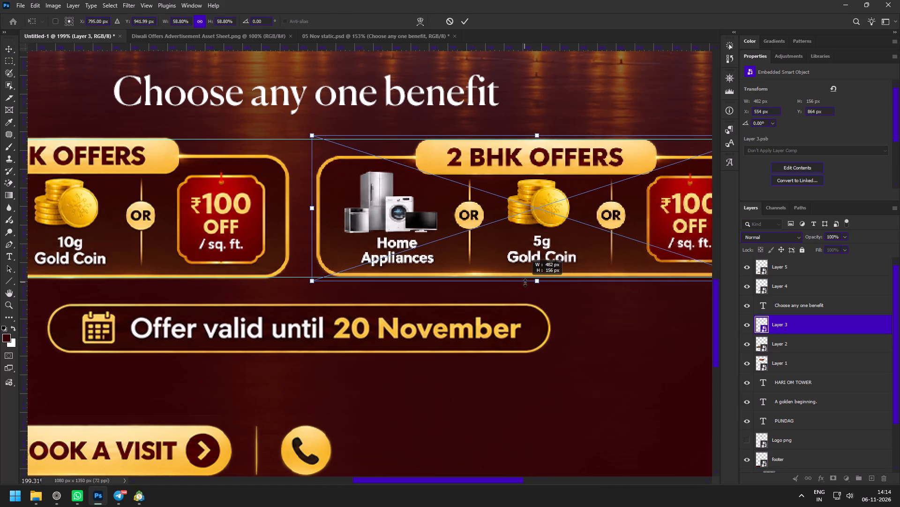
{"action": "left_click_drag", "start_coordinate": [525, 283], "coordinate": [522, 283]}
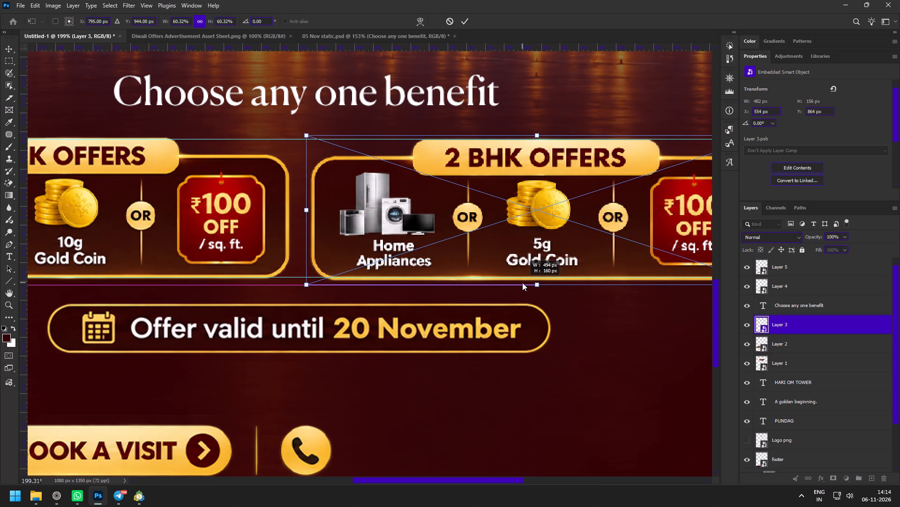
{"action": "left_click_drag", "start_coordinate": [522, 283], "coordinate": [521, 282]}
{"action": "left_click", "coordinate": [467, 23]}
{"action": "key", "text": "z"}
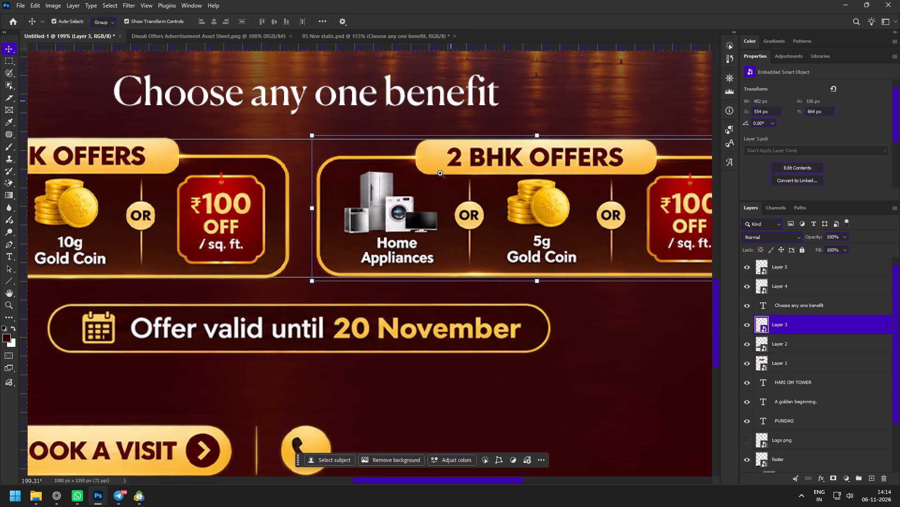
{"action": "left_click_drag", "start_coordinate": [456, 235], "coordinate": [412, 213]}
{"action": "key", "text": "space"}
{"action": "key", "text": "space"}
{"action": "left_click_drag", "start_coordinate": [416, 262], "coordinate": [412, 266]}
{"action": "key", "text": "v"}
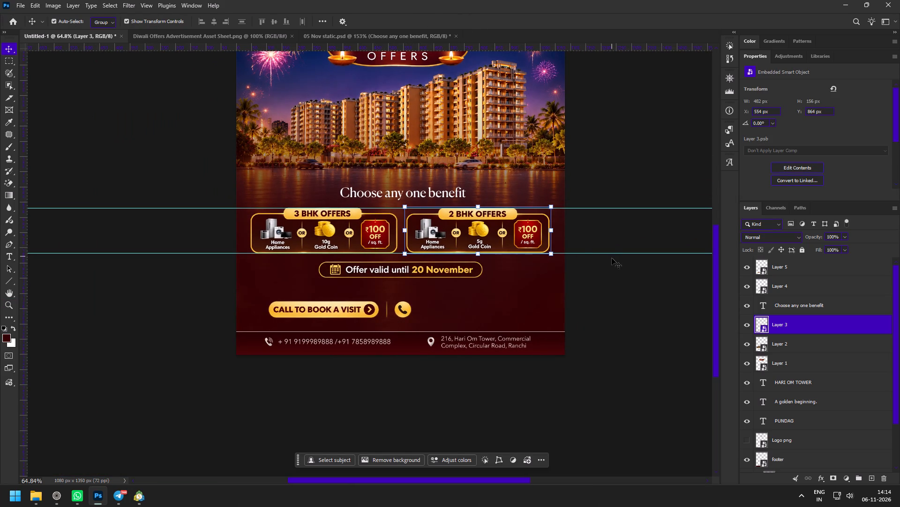
Remove both horizontal guides from around the offer cards.
{"action": "left_click_drag", "start_coordinate": [599, 253], "coordinate": [598, 25]}
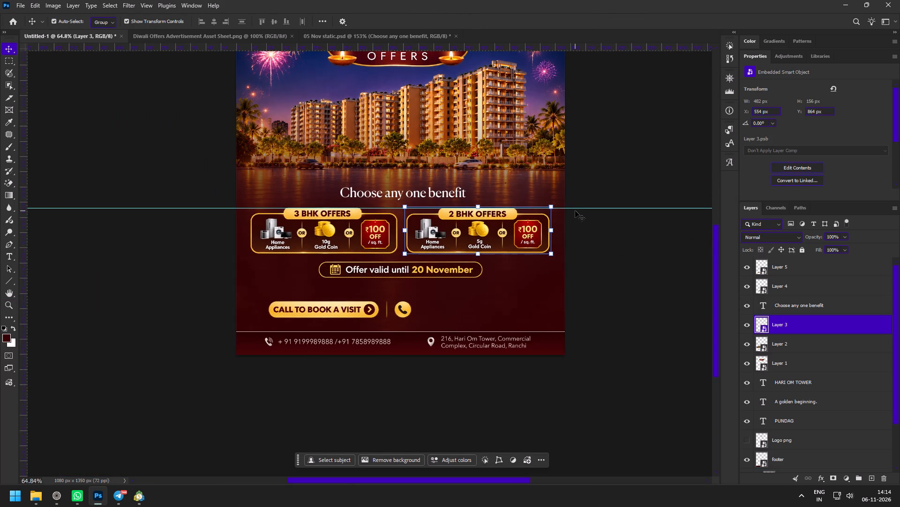
{"action": "left_click_drag", "start_coordinate": [575, 208], "coordinate": [580, 14]}
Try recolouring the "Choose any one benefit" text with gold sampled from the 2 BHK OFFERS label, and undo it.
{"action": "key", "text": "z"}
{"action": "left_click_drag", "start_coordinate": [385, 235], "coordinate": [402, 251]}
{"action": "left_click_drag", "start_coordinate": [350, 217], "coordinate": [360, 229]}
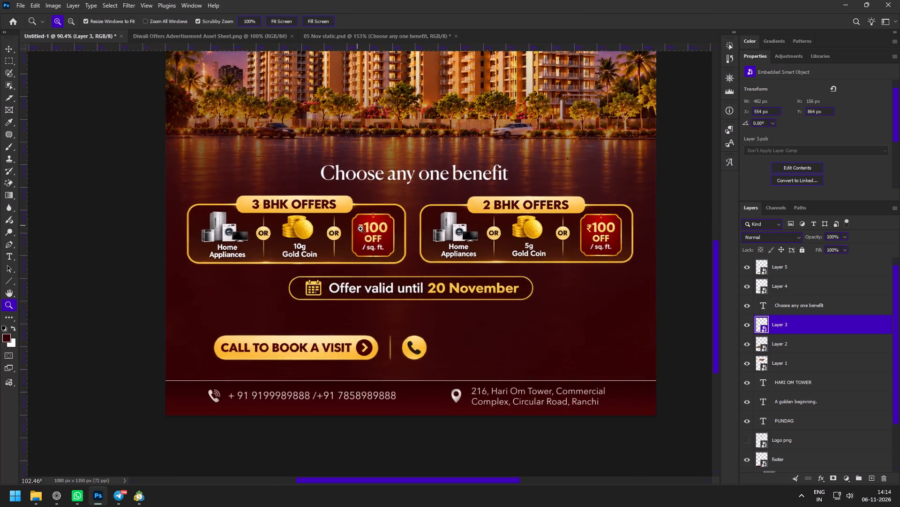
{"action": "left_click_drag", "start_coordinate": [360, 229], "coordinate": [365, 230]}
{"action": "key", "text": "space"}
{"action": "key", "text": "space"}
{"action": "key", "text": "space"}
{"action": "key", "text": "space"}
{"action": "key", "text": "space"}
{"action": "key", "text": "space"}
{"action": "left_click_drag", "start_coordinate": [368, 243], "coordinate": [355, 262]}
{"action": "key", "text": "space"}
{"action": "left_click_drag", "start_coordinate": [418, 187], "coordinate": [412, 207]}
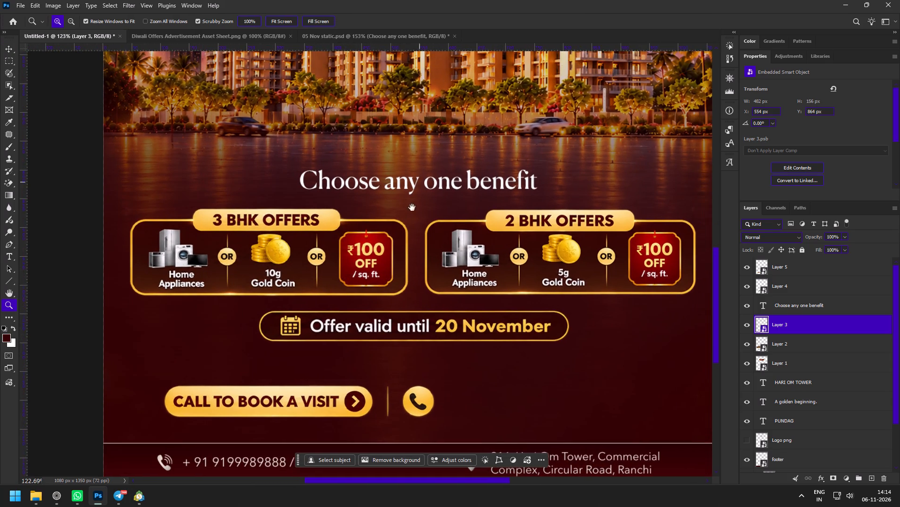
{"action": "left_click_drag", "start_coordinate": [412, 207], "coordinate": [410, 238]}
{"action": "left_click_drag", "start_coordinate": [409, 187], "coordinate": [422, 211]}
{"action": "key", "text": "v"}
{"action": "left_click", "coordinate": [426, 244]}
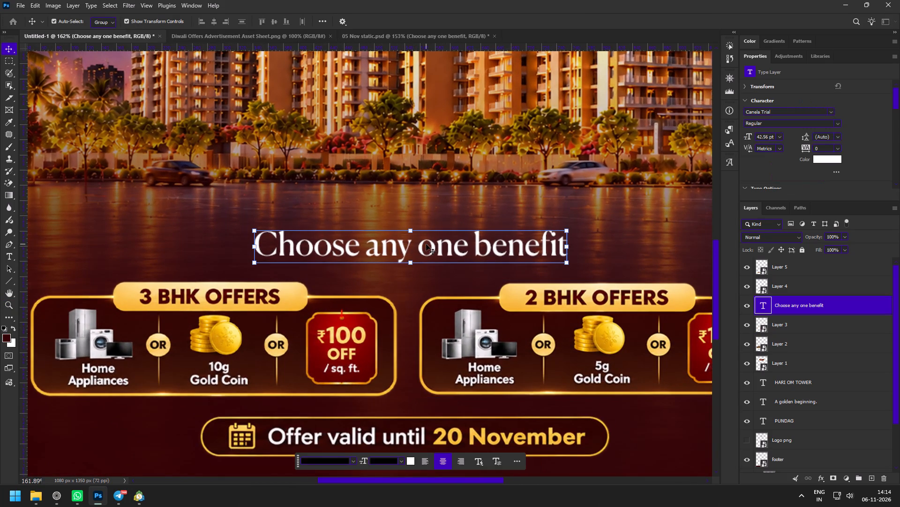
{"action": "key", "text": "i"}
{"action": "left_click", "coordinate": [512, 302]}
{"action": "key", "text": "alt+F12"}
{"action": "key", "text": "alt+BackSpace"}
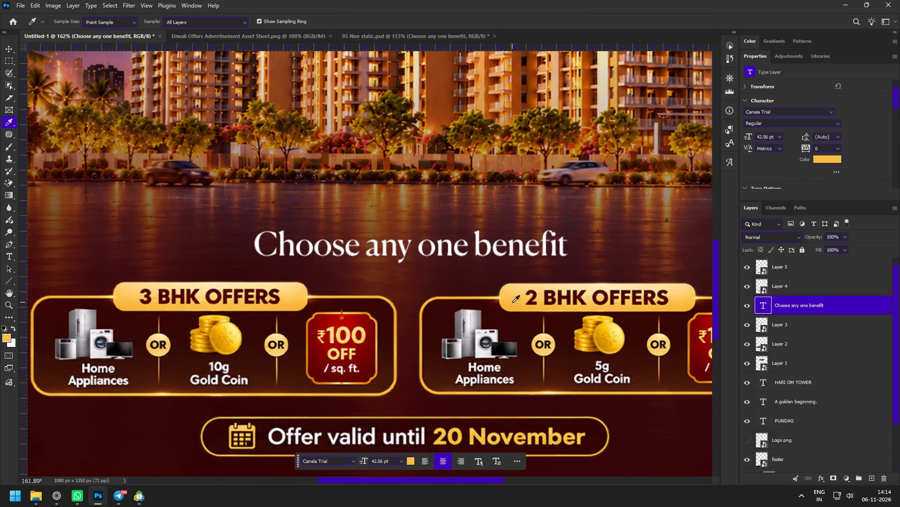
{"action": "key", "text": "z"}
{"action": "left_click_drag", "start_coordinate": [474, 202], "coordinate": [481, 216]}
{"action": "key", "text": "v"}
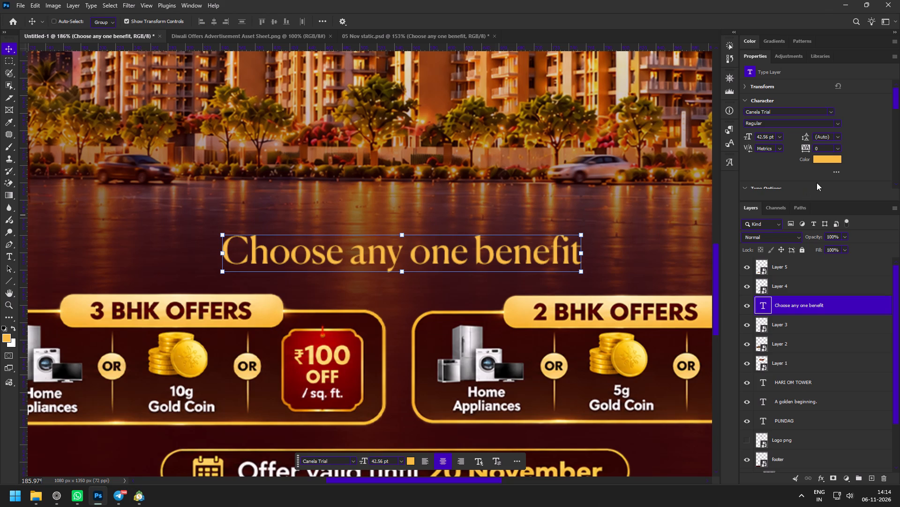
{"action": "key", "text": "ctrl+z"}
Cut the word "Choose" out of the heading so its text reads "any one benefit".
{"action": "key", "text": "z"}
{"action": "left_click_drag", "start_coordinate": [421, 230], "coordinate": [434, 244]}
{"action": "key", "text": "v"}
{"action": "left_click", "coordinate": [465, 259]}
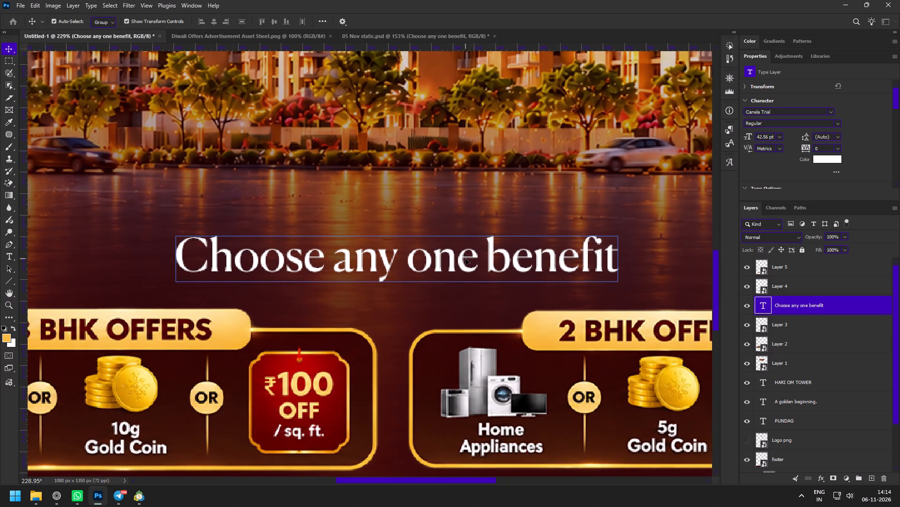
{"action": "double_click", "coordinate": [409, 263]}
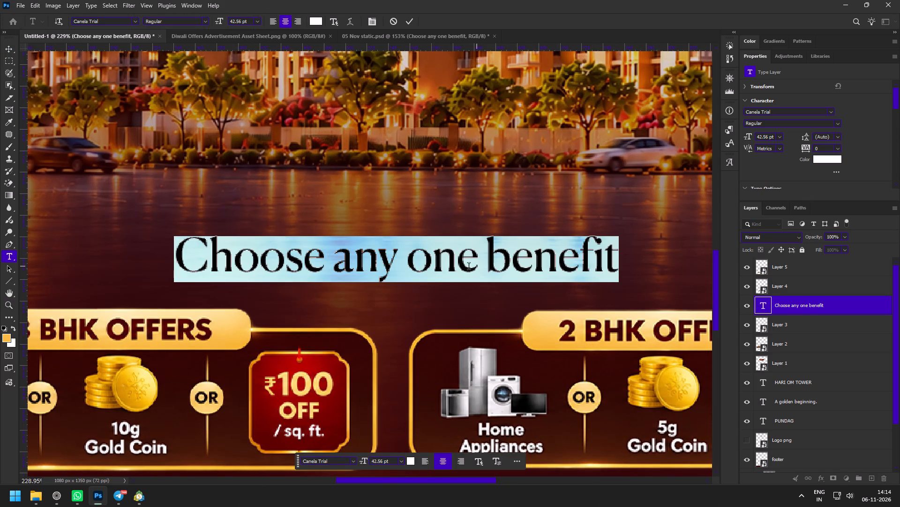
{"action": "left_click_drag", "start_coordinate": [337, 270], "coordinate": [81, 262]}
{"action": "key", "text": "ctrl+x"}
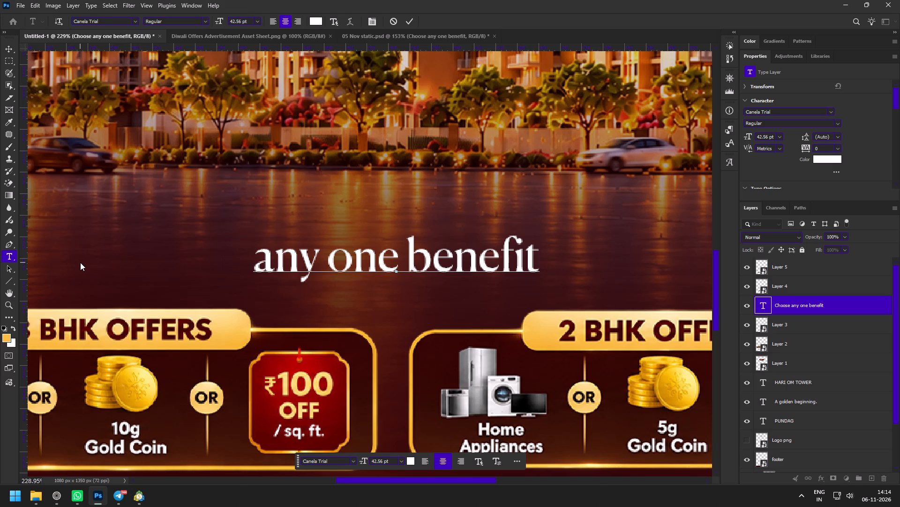
{"action": "key", "text": "ctrl+Return"}
Lower "any one benefit" slightly, duplicate it above and replace the copy's text with the cut word "Choose".
{"action": "left_click_drag", "start_coordinate": [321, 259], "coordinate": [321, 277]}
{"action": "left_click_drag", "start_coordinate": [321, 279], "coordinate": [324, 208], "text": "alt"}
{"action": "double_click", "coordinate": [324, 208]}
{"action": "key", "text": "ctrl+v"}
{"action": "key", "text": "ctrl+Return"}
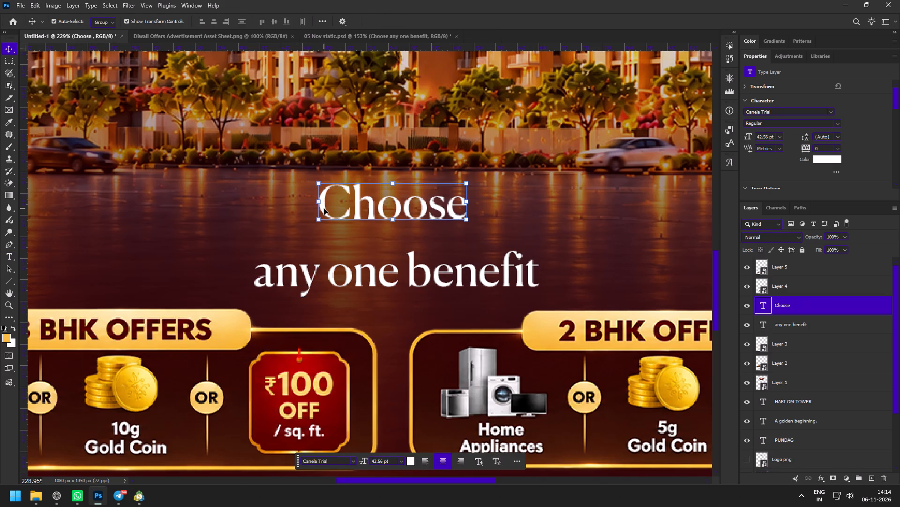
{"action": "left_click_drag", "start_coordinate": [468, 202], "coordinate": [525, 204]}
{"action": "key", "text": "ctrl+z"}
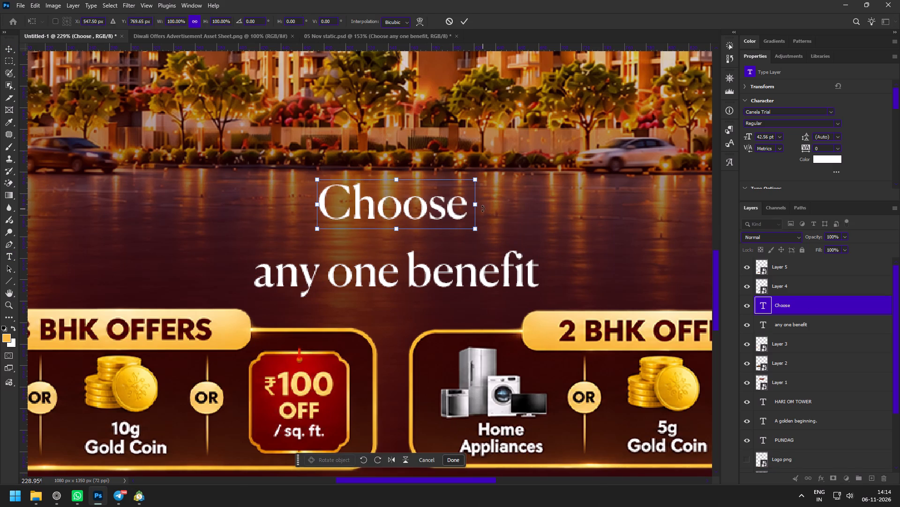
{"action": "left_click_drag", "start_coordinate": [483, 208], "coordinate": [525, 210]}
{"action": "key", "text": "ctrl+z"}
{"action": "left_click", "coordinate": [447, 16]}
Enlarge the word "Choose" about its centre to 71.53 pt.
{"action": "left_click", "coordinate": [472, 205]}
{"action": "left_click_drag", "start_coordinate": [475, 204], "coordinate": [529, 200]}
{"action": "left_click", "coordinate": [467, 17]}
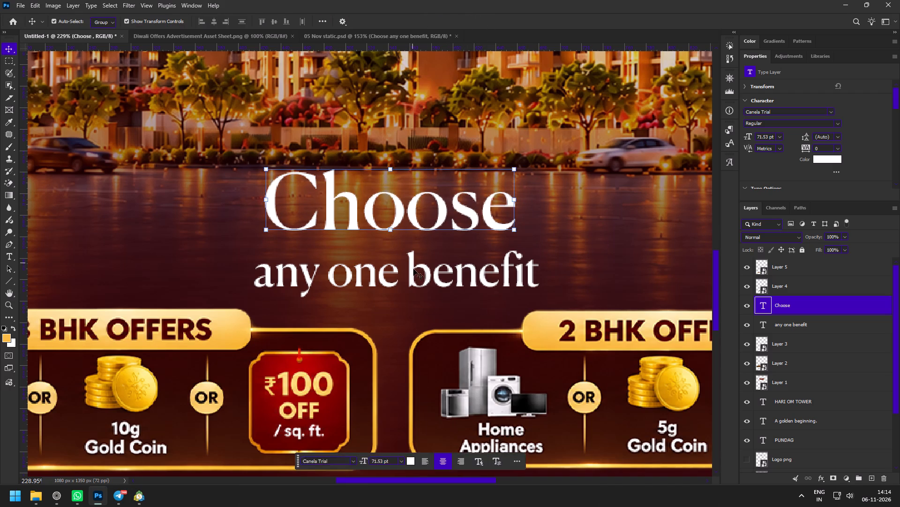
Scale "any one benefit" down to 29.02 pt and move it up close beneath "Choose".
{"action": "left_click", "coordinate": [414, 270]}
{"action": "left_click", "coordinate": [544, 273]}
{"action": "left_click_drag", "start_coordinate": [543, 280], "coordinate": [497, 276]}
{"action": "left_click_drag", "start_coordinate": [437, 277], "coordinate": [438, 257]}
{"action": "left_click", "coordinate": [470, 15]}
Select both heading lines together and move them down closer to the offer cards.
{"action": "left_click", "coordinate": [352, 205], "text": "shift"}
{"action": "left_click_drag", "start_coordinate": [423, 212], "coordinate": [423, 217]}
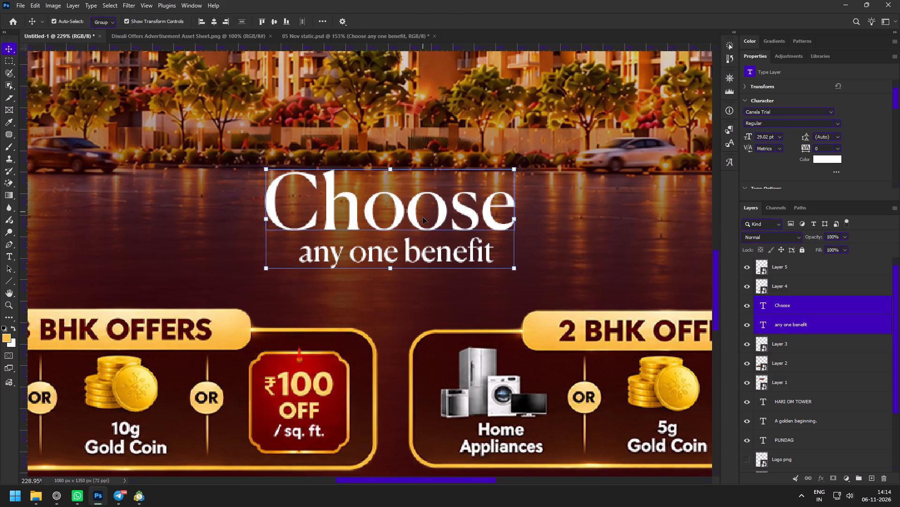
{"action": "left_click_drag", "start_coordinate": [423, 217], "coordinate": [421, 242]}
Scale both heading lines up to 118.03% and position them centred above the offer cards at X 540.74, Y 809.38 px.
{"action": "key", "text": "z"}
{"action": "left_click_drag", "start_coordinate": [447, 296], "coordinate": [394, 266]}
{"action": "key", "text": "space"}
{"action": "key", "text": "space"}
{"action": "key", "text": "space"}
{"action": "left_click_drag", "start_coordinate": [404, 306], "coordinate": [395, 242]}
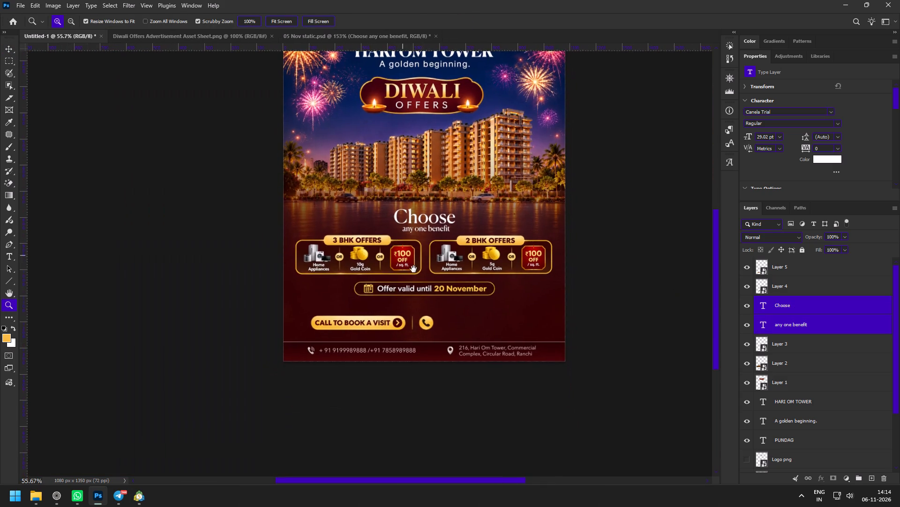
{"action": "left_click_drag", "start_coordinate": [416, 249], "coordinate": [446, 277]}
{"action": "left_click_drag", "start_coordinate": [434, 181], "coordinate": [441, 193]}
{"action": "key", "text": "v"}
{"action": "left_click_drag", "start_coordinate": [501, 191], "coordinate": [513, 191]}
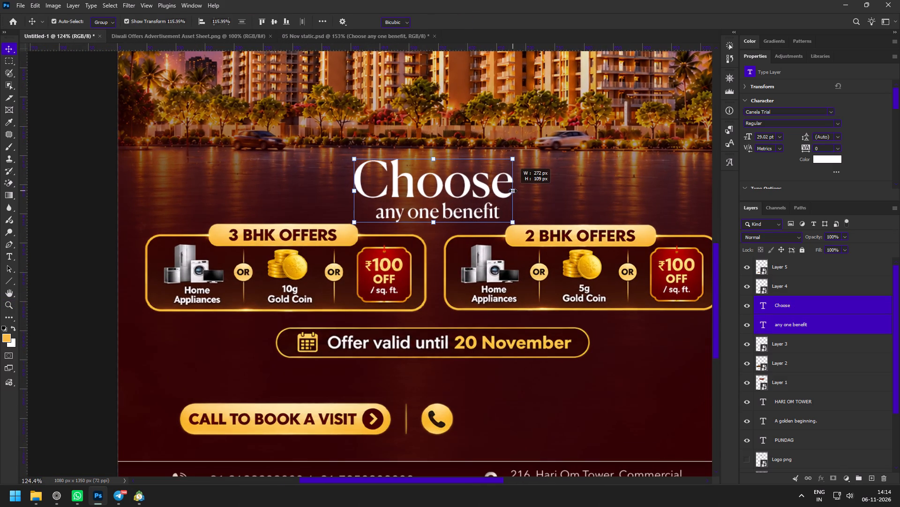
{"action": "left_click_drag", "start_coordinate": [513, 191], "coordinate": [513, 191]}
{"action": "left_click", "coordinate": [495, 191], "text": "shift"}
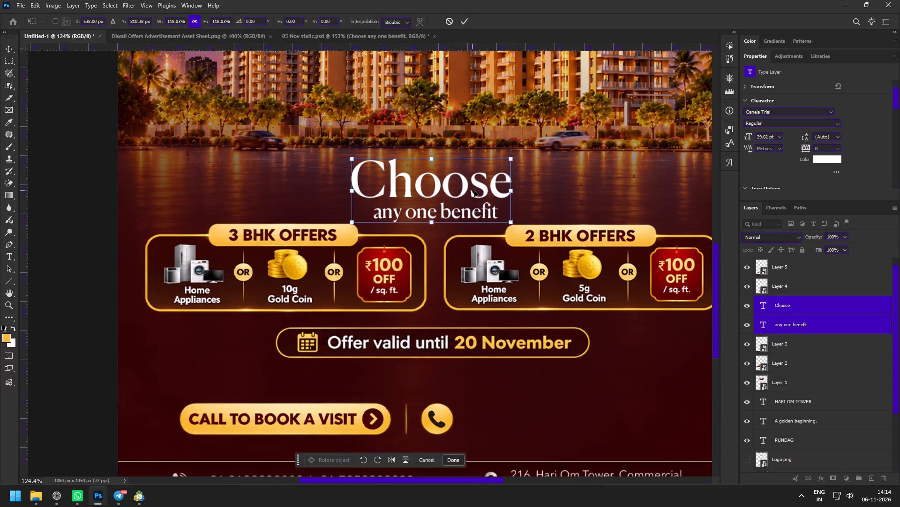
{"action": "left_click", "coordinate": [473, 191]}
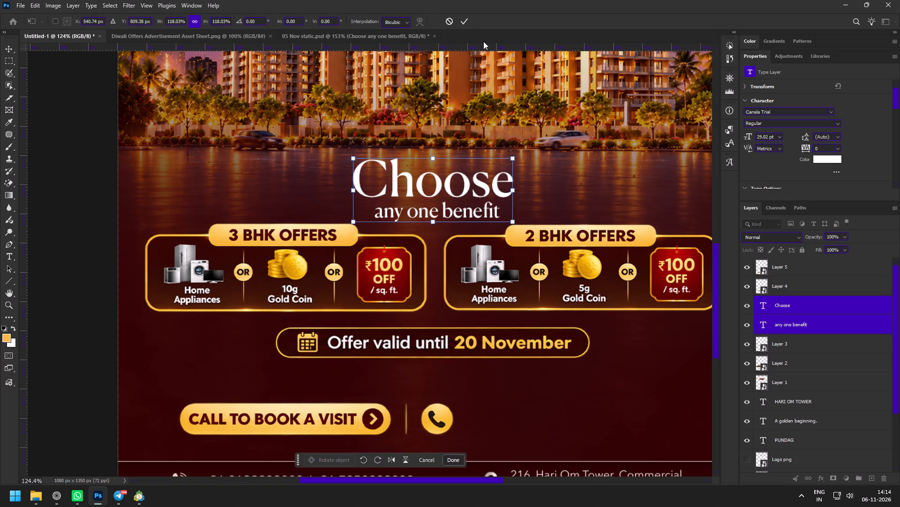
{"action": "left_click", "coordinate": [460, 23]}
Change only the letter "C" in "Choose" to the Great Vibes Regular font.
{"action": "key", "text": "z"}
{"action": "left_click_drag", "start_coordinate": [381, 99], "coordinate": [398, 139]}
{"action": "key", "text": "v"}
{"action": "left_click", "coordinate": [293, 174]}
{"action": "left_click", "coordinate": [367, 222]}
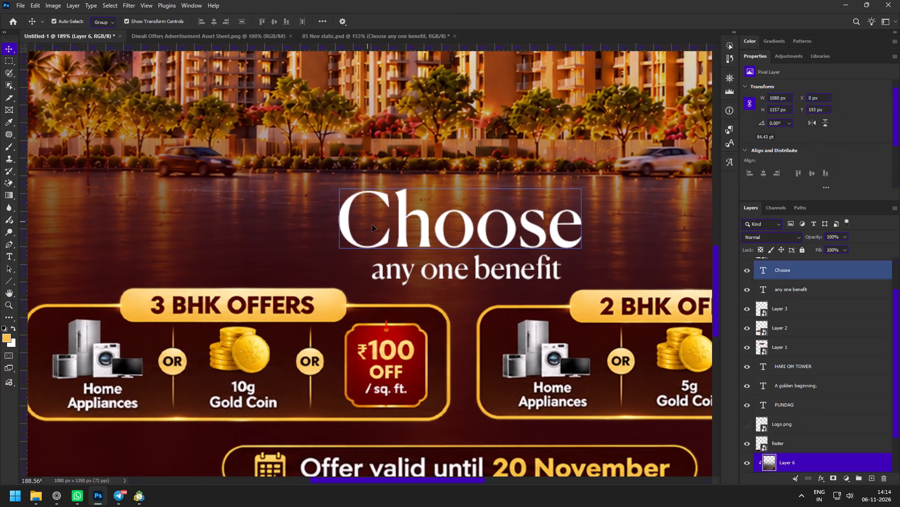
{"action": "double_click", "coordinate": [394, 216]}
{"action": "left_click_drag", "start_coordinate": [389, 235], "coordinate": [317, 224]}
{"action": "left_click", "coordinate": [830, 111]}
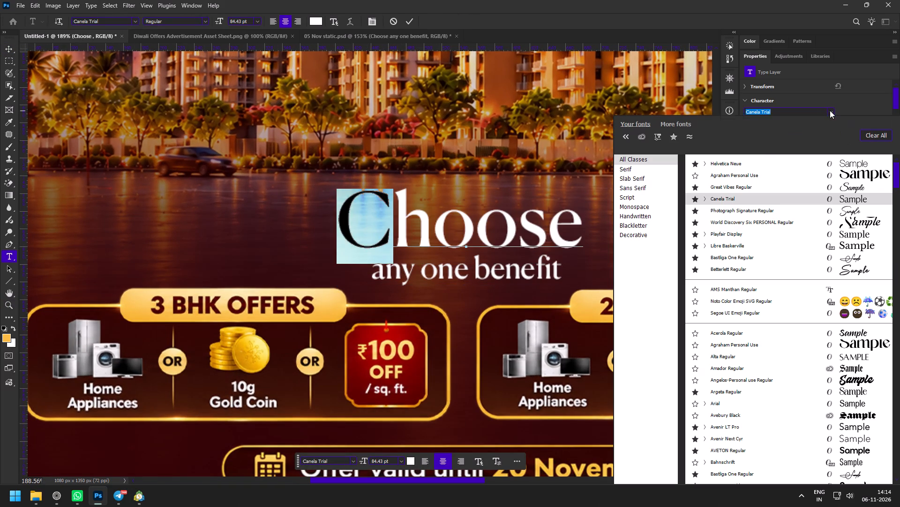
{"action": "left_click", "coordinate": [755, 189]}
{"action": "left_click", "coordinate": [409, 21]}
Insert a space after the "C" in "Choose" and nudge the word slightly left.
{"action": "key", "text": "z"}
{"action": "left_click_drag", "start_coordinate": [481, 162], "coordinate": [491, 180]}
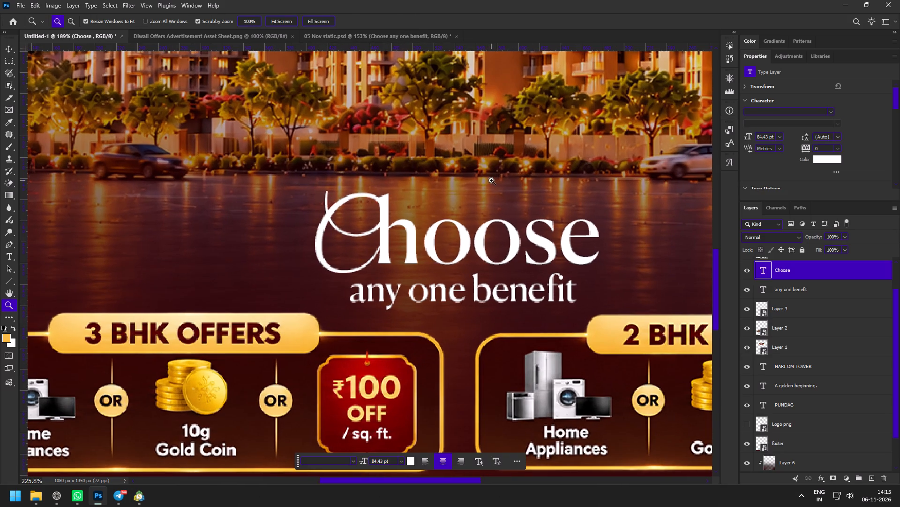
{"action": "key", "text": "v"}
{"action": "double_click", "coordinate": [385, 234]}
{"action": "left_click", "coordinate": [374, 240]}
{"action": "key", "text": "space"}
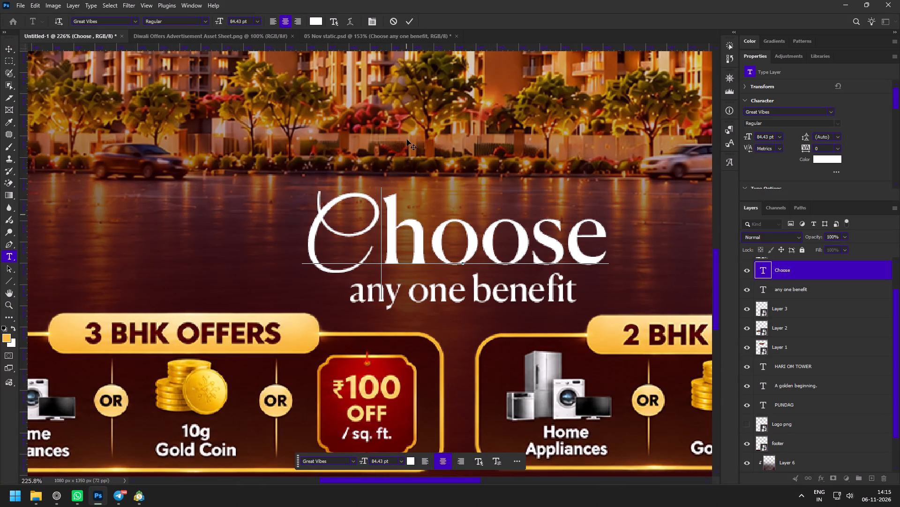
{"action": "left_click", "coordinate": [411, 22]}
{"action": "left_click_drag", "start_coordinate": [482, 266], "coordinate": [475, 266]}
Examine the restyled heading against the offer cards and the rest of the lower section.
{"action": "key", "text": "z"}
{"action": "left_click_drag", "start_coordinate": [496, 298], "coordinate": [452, 261]}
{"action": "key", "text": "space"}
{"action": "key", "text": "space"}
{"action": "key", "text": "space"}
{"action": "key", "text": "space"}
{"action": "key", "text": "space"}
{"action": "key", "text": "space"}
{"action": "left_click_drag", "start_coordinate": [490, 317], "coordinate": [454, 223]}
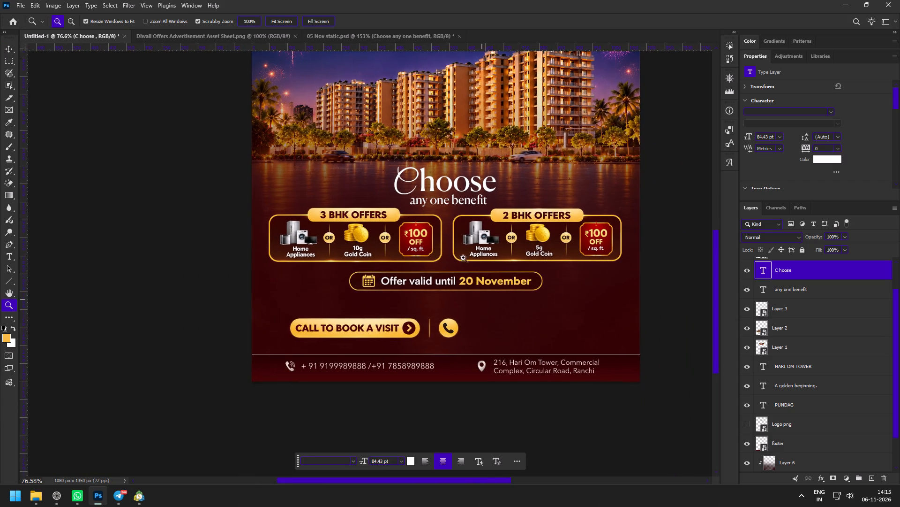
{"action": "left_click_drag", "start_coordinate": [415, 145], "coordinate": [425, 155]}
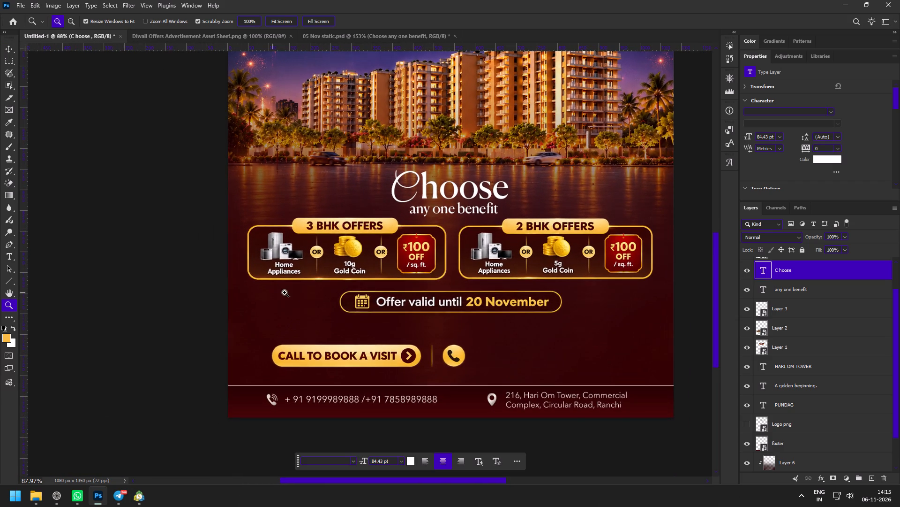
Switch to the Diwali Offers Advertisement Asset Sheet.png document.
{"action": "left_click", "coordinate": [156, 32]}
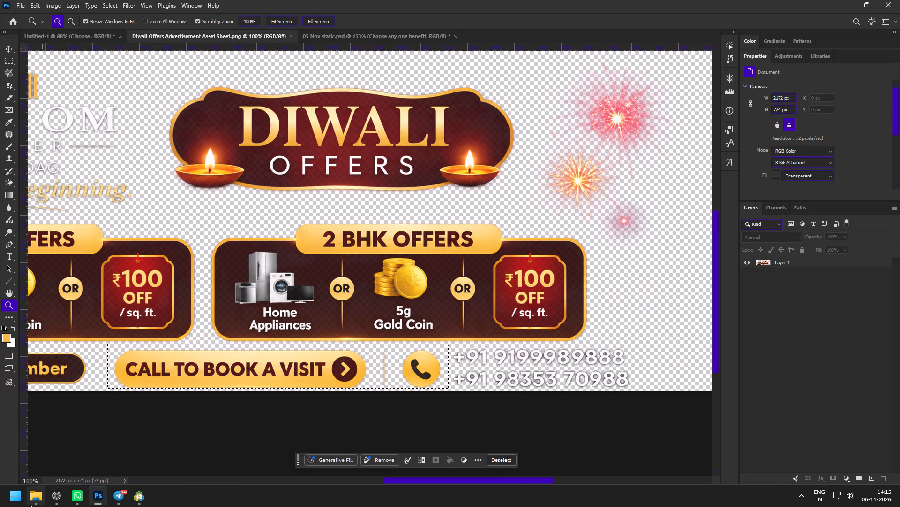
Switch to the Zen browser and bring up the open YouTube video page.
{"action": "left_click", "coordinate": [57, 499]}
{"action": "left_click", "coordinate": [46, 197]}
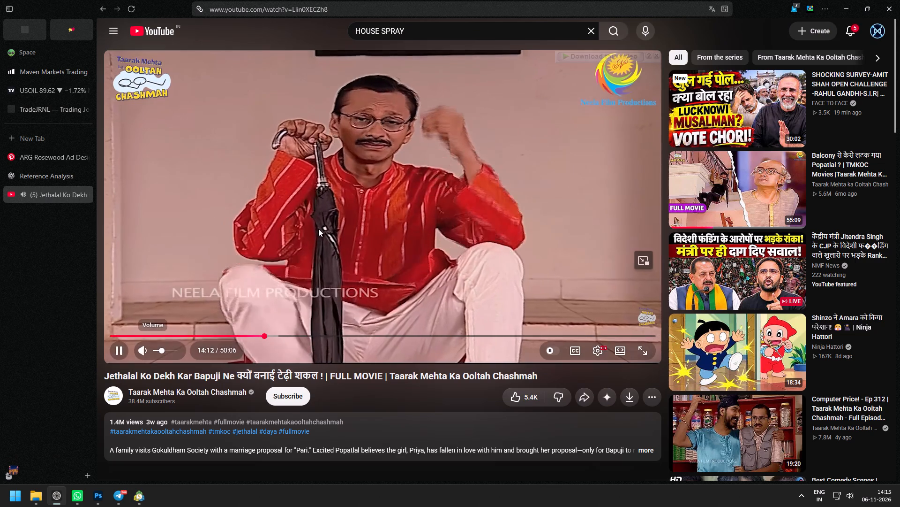
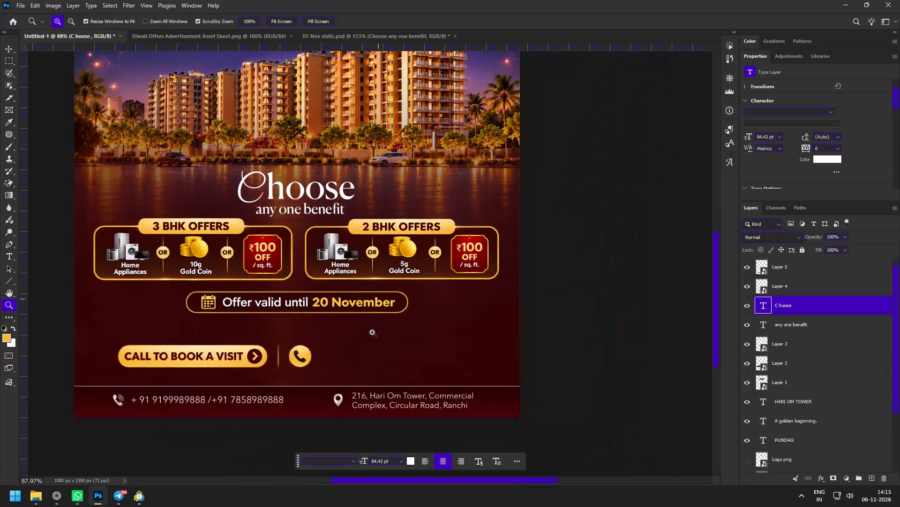
Add a text layer beside the phone icon and paste the copied contact phone numbers into it.
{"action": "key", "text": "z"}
{"action": "left_click_drag", "start_coordinate": [322, 338], "coordinate": [345, 360]}
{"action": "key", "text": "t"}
{"action": "left_click", "coordinate": [352, 356]}
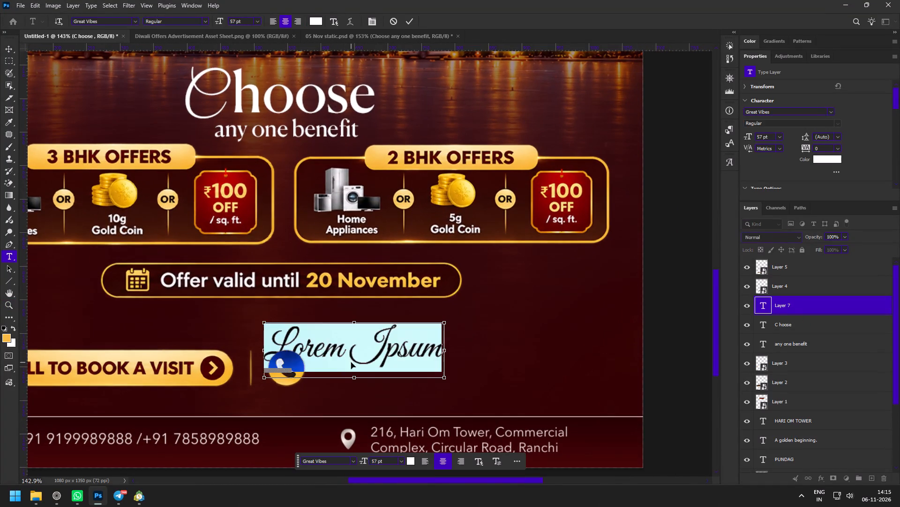
{"action": "key", "text": "ctrl+v"}
{"action": "key", "text": "ctrl+Return"}
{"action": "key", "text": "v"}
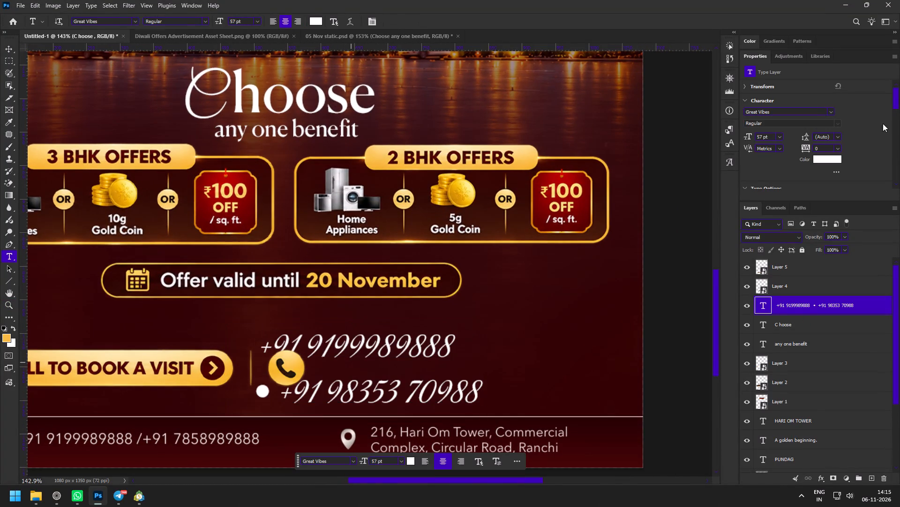
Change the pasted phone numbers' font to Helvetica Neue.
{"action": "left_click", "coordinate": [828, 113]}
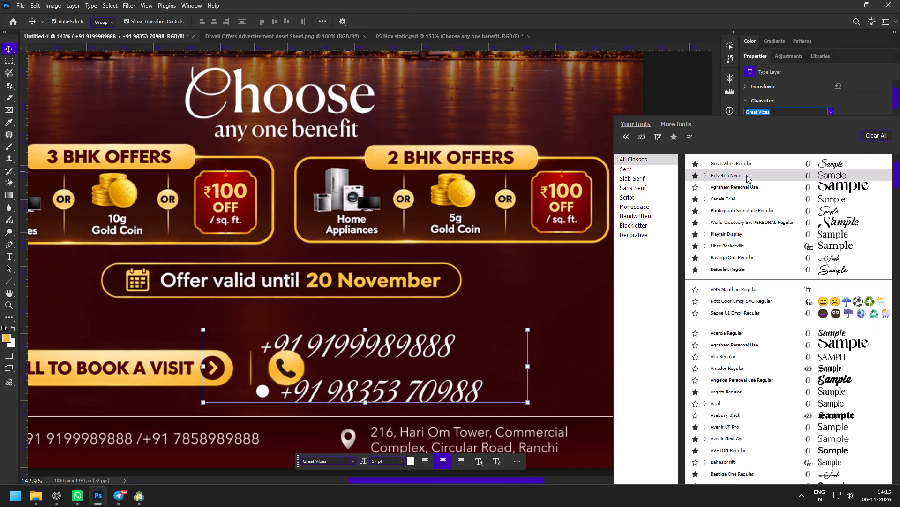
{"action": "left_click", "coordinate": [746, 175]}
{"action": "left_click", "coordinate": [839, 123]}
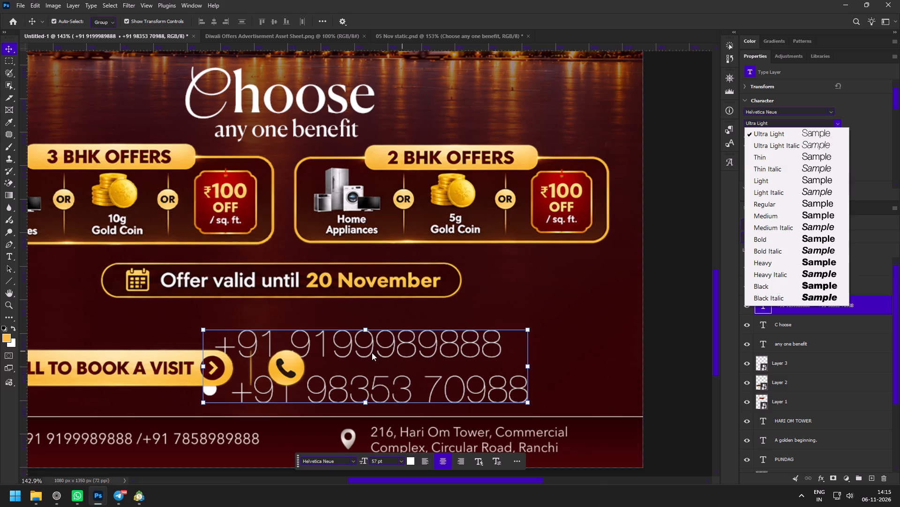
{"action": "left_click", "coordinate": [335, 359]}
Insert a space after the first five digits of the upper number, and remove the bullet and leading spaces from both lines.
{"action": "double_click", "coordinate": [394, 350]}
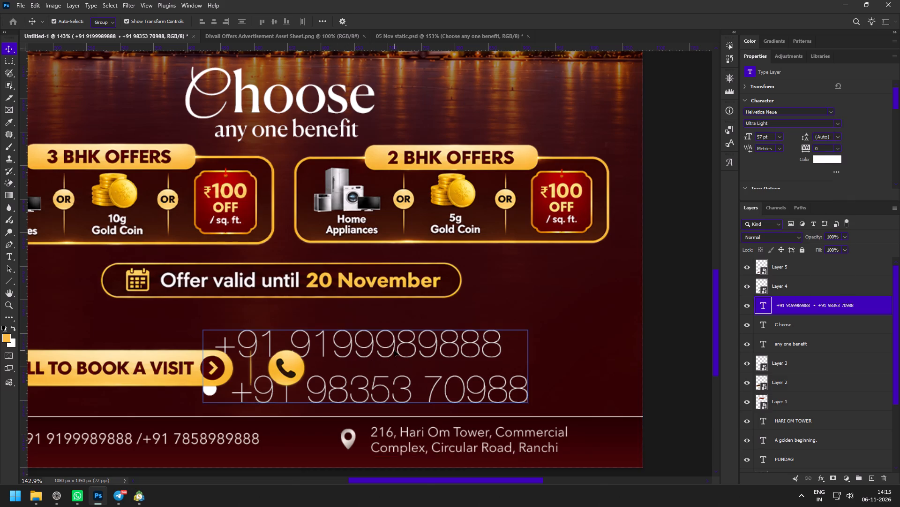
{"action": "left_click", "coordinate": [401, 346]}
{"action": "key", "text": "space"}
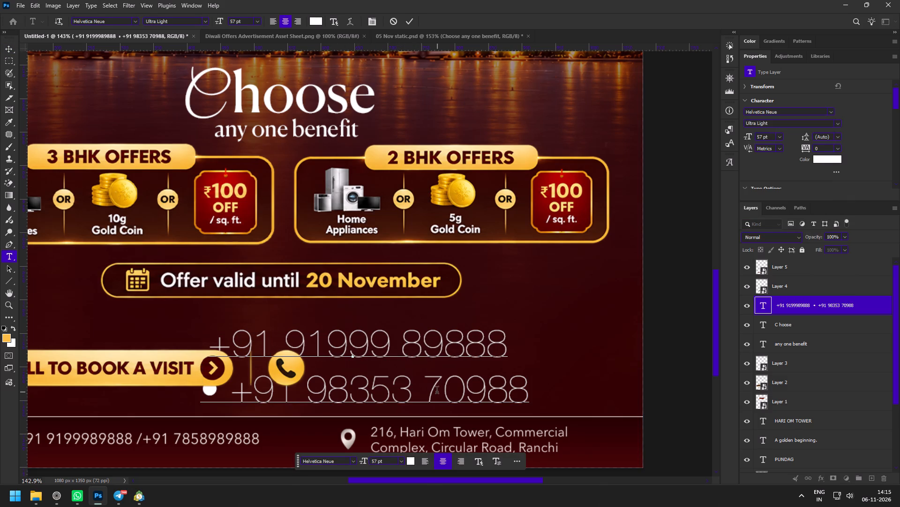
{"action": "left_click", "coordinate": [240, 398]}
{"action": "key", "text": "BackSpace"}
{"action": "key", "text": "BackSpace"}
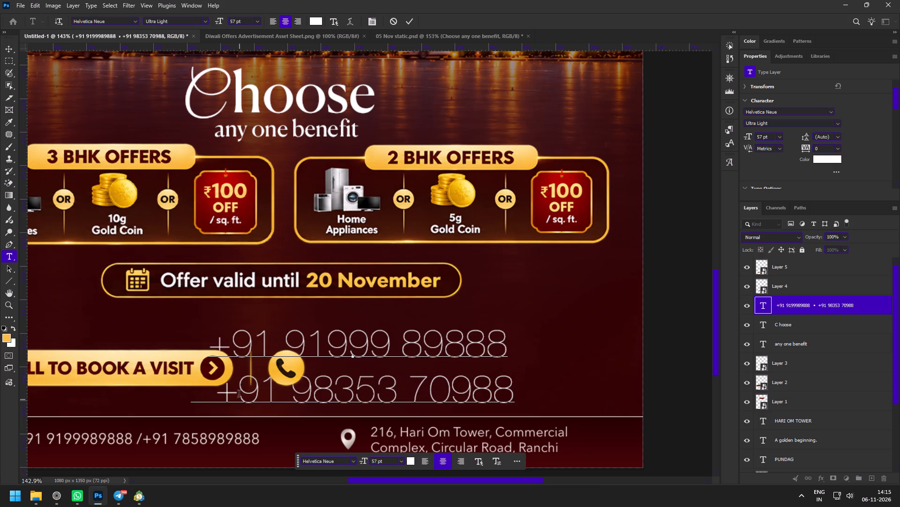
{"action": "key", "text": "BackSpace"}
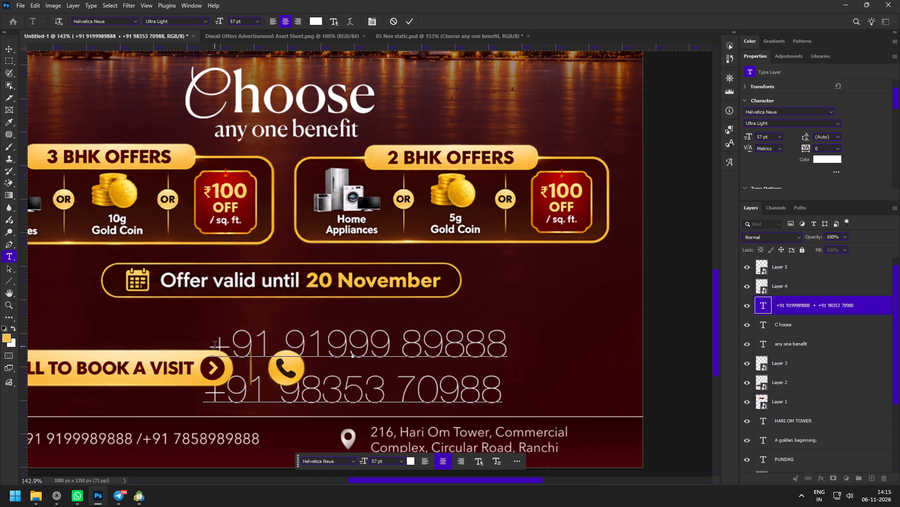
{"action": "left_click", "coordinate": [215, 346]}
{"action": "key", "text": "BackSpace"}
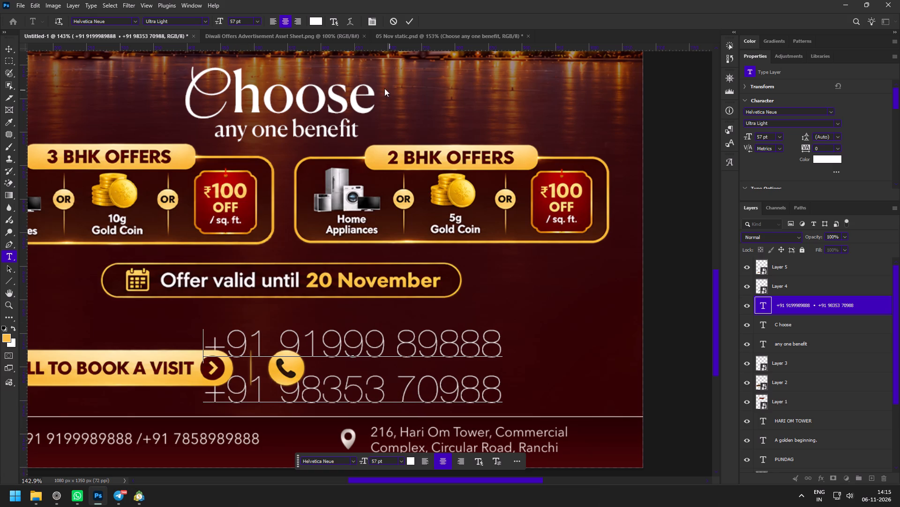
{"action": "left_click", "coordinate": [412, 18]}
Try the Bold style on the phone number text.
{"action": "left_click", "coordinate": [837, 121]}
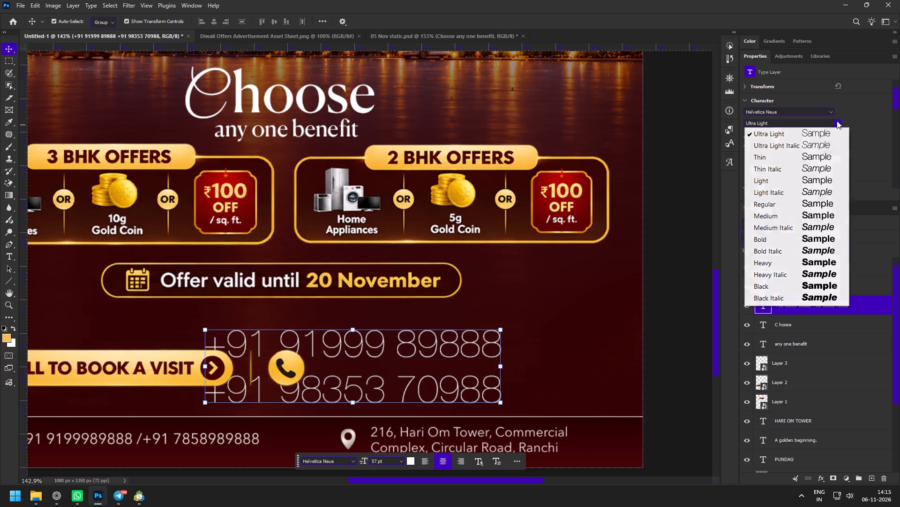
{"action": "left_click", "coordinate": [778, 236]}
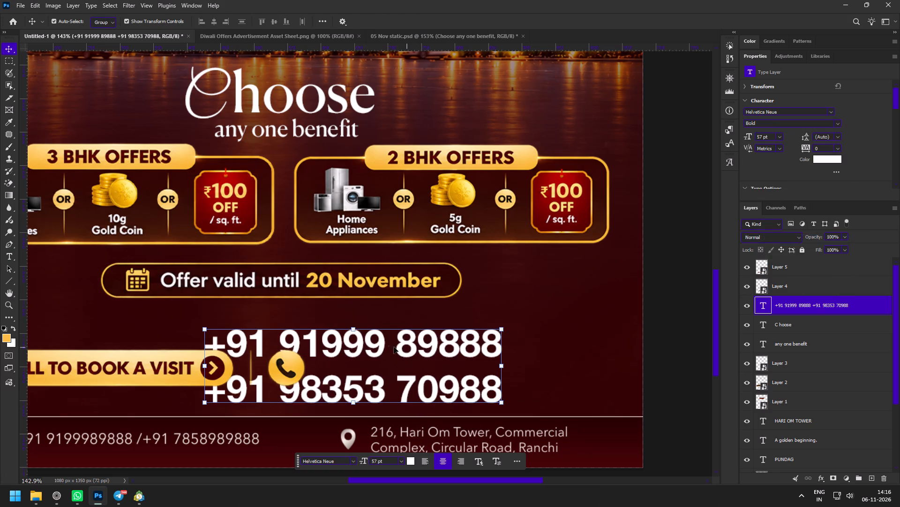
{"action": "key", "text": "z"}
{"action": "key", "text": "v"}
Set the phone number text's font style to Medium.
{"action": "left_click", "coordinate": [840, 123]}
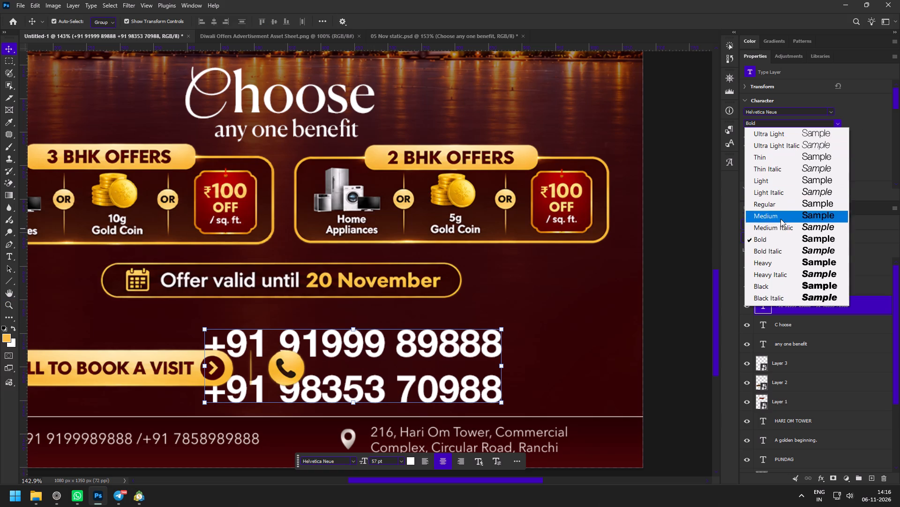
{"action": "left_click", "coordinate": [777, 214]}
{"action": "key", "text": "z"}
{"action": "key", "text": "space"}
{"action": "left_click_drag", "start_coordinate": [316, 363], "coordinate": [411, 338]}
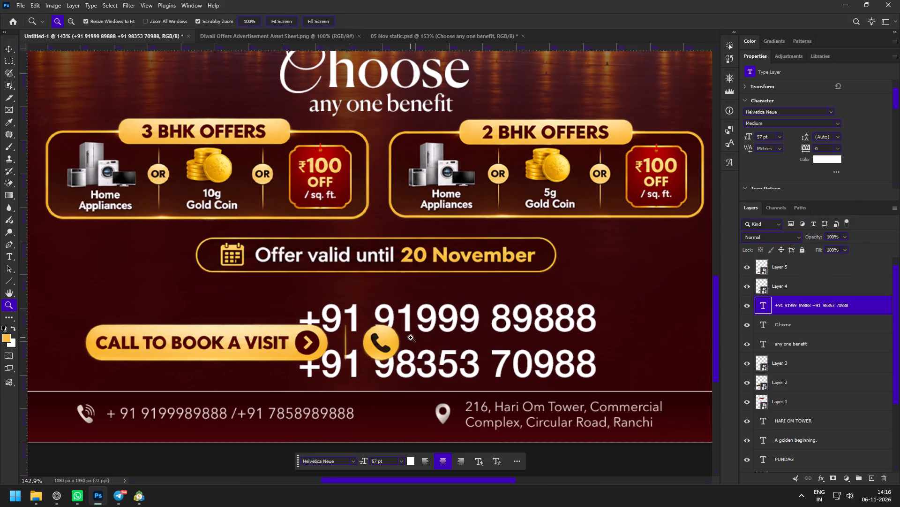
Place the two-line phone number text beside the phone icon and scale it down to about 31 pt.
{"action": "key", "text": "v"}
{"action": "left_click_drag", "start_coordinate": [465, 342], "coordinate": [569, 345]}
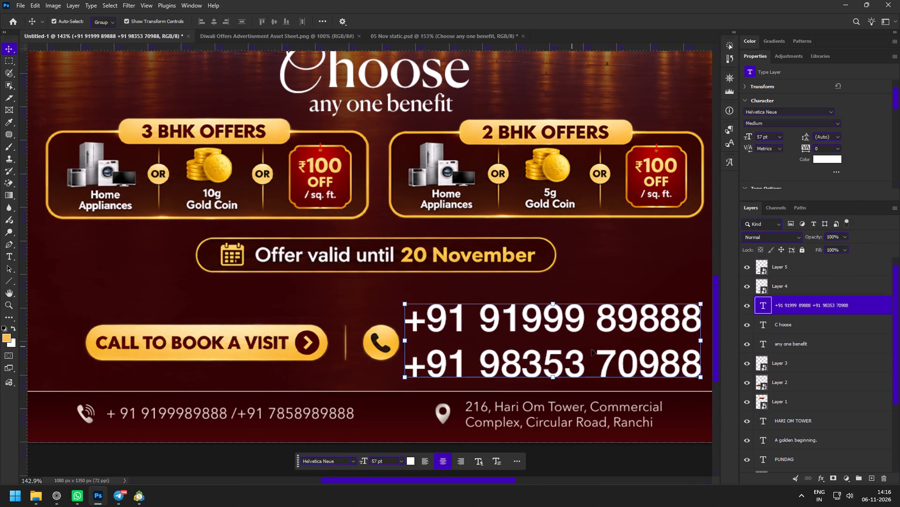
{"action": "key", "text": "space"}
{"action": "key", "text": "space"}
{"action": "key", "text": "space"}
{"action": "left_click_drag", "start_coordinate": [594, 348], "coordinate": [528, 340]}
{"action": "left_click", "coordinate": [639, 335]}
{"action": "left_click_drag", "start_coordinate": [641, 335], "coordinate": [583, 335]}
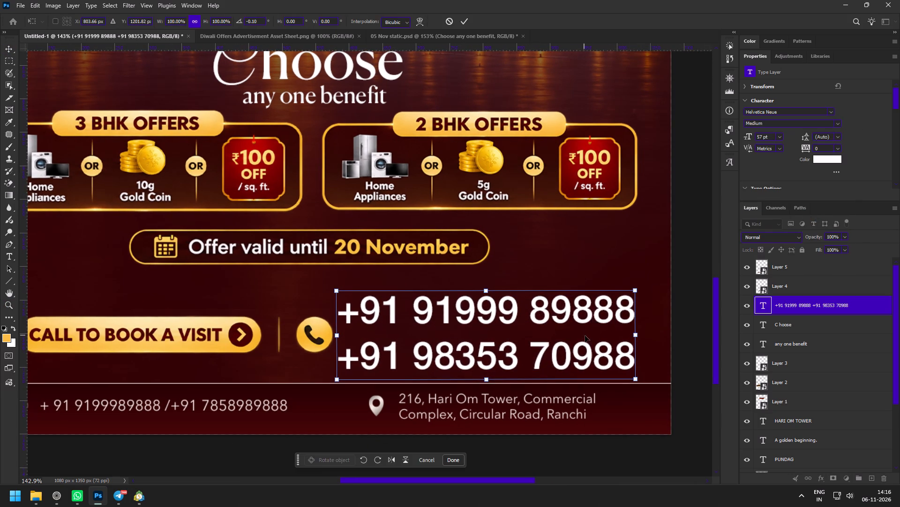
{"action": "key", "text": "ctrl+z"}
{"action": "left_click_drag", "start_coordinate": [637, 338], "coordinate": [534, 335]}
{"action": "left_click_drag", "start_coordinate": [477, 339], "coordinate": [485, 339]}
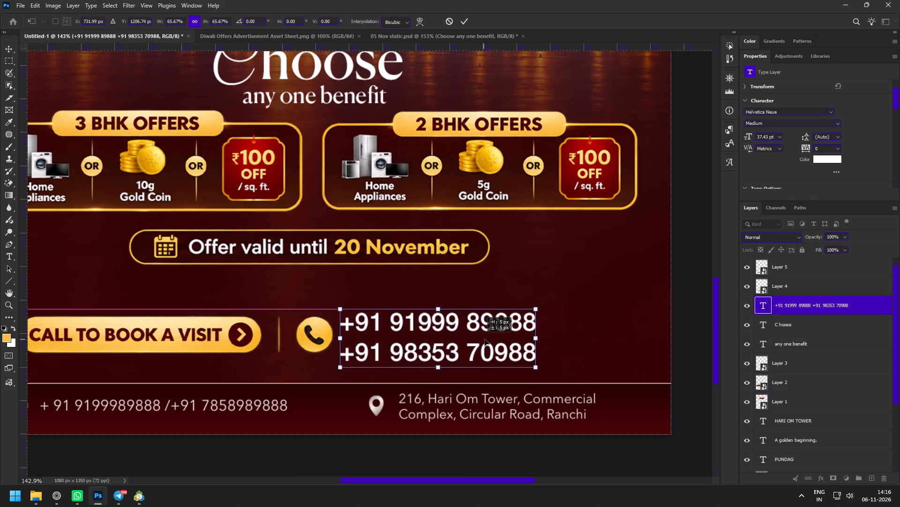
{"action": "left_click_drag", "start_coordinate": [485, 339], "coordinate": [485, 336]}
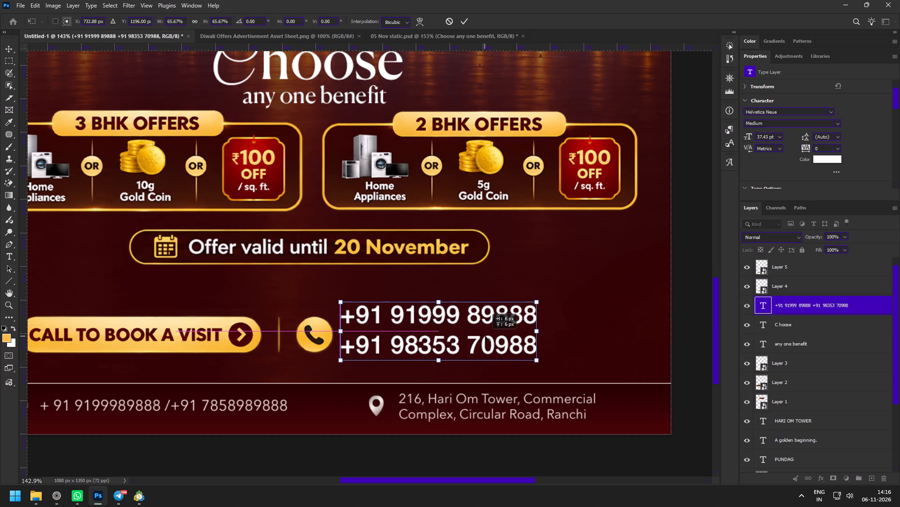
{"action": "left_click_drag", "start_coordinate": [485, 336], "coordinate": [486, 336]}
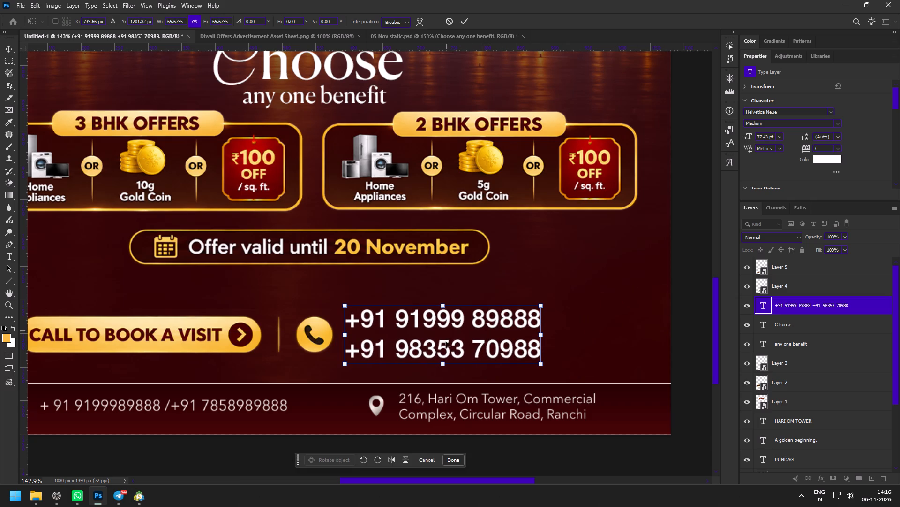
{"action": "left_click_drag", "start_coordinate": [442, 363], "coordinate": [436, 357]}
{"action": "left_click_drag", "start_coordinate": [441, 303], "coordinate": [441, 307]}
{"action": "left_click_drag", "start_coordinate": [449, 334], "coordinate": [434, 330]}
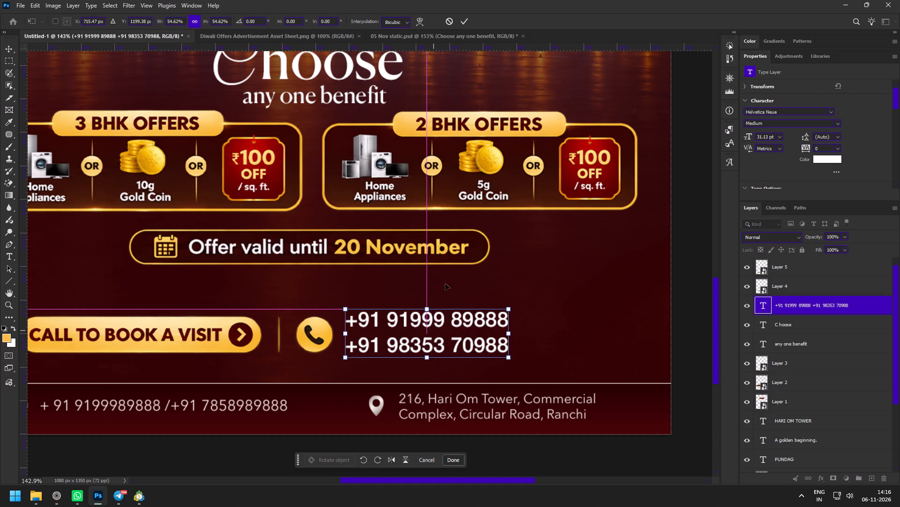
{"action": "left_click", "coordinate": [463, 19]}
Centre the call-to-action graphic and phone numbers together horizontally and lower them about 20 px toward the footer.
{"action": "key", "text": "z"}
{"action": "left_click_drag", "start_coordinate": [435, 253], "coordinate": [388, 233]}
{"action": "key", "text": "space"}
{"action": "key", "text": "space"}
{"action": "key", "text": "space"}
{"action": "left_click_drag", "start_coordinate": [370, 282], "coordinate": [400, 284]}
{"action": "left_click_drag", "start_coordinate": [439, 275], "coordinate": [447, 287]}
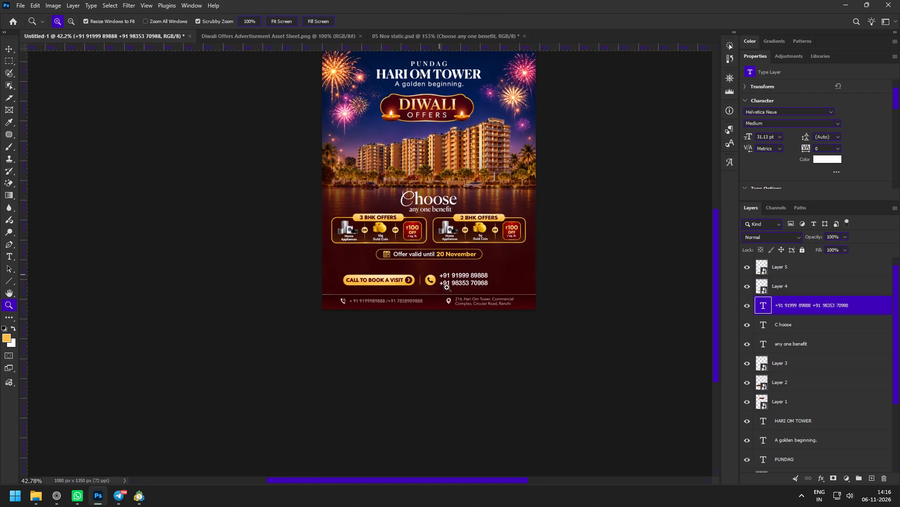
{"action": "left_click_drag", "start_coordinate": [447, 287], "coordinate": [480, 341]}
{"action": "key", "text": "v"}
{"action": "left_click", "coordinate": [302, 285], "text": "shift"}
{"action": "left_click_drag", "start_coordinate": [307, 285], "coordinate": [345, 288]}
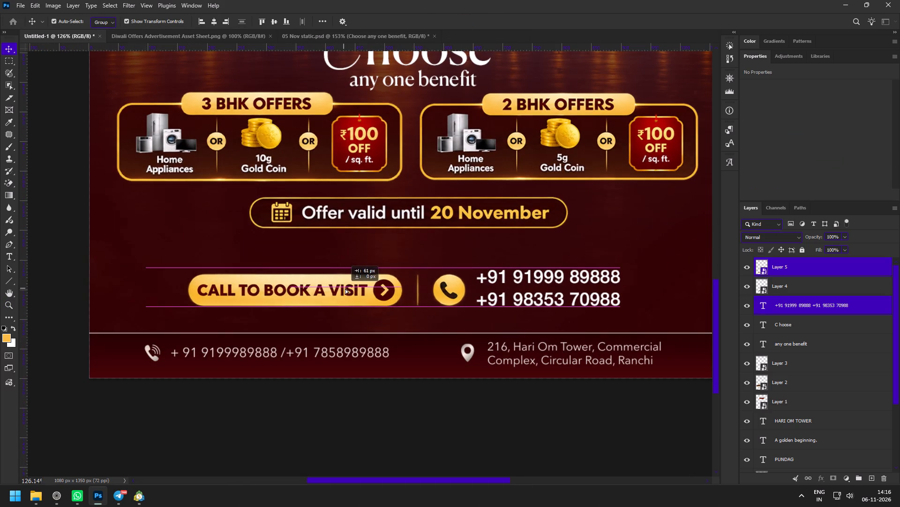
{"action": "left_click_drag", "start_coordinate": [345, 288], "coordinate": [350, 290]}
{"action": "left_click_drag", "start_coordinate": [348, 288], "coordinate": [346, 300]}
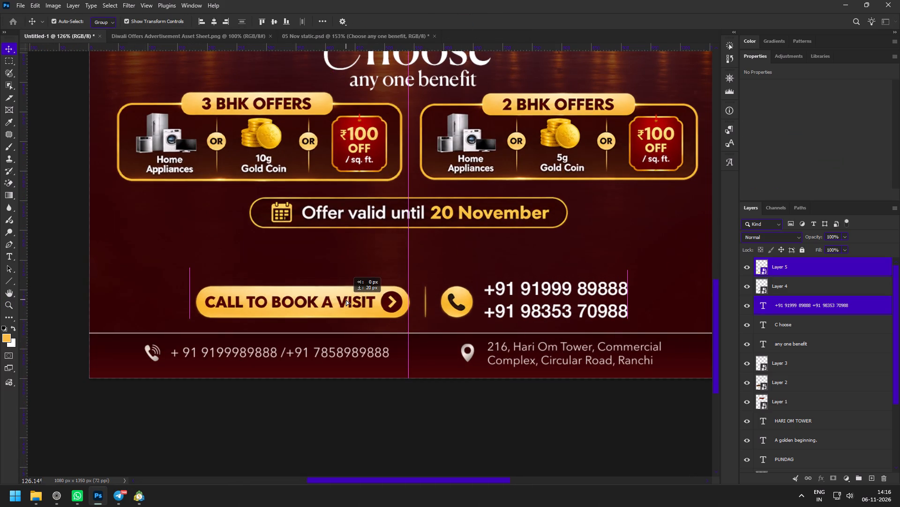
{"action": "left_click_drag", "start_coordinate": [346, 300], "coordinate": [346, 298]}
Move the "Offer valid until 20 November" pill down about 62 px, close above the call-to-action row.
{"action": "key", "text": "z"}
{"action": "left_click_drag", "start_coordinate": [427, 248], "coordinate": [422, 306]}
{"action": "key", "text": "space"}
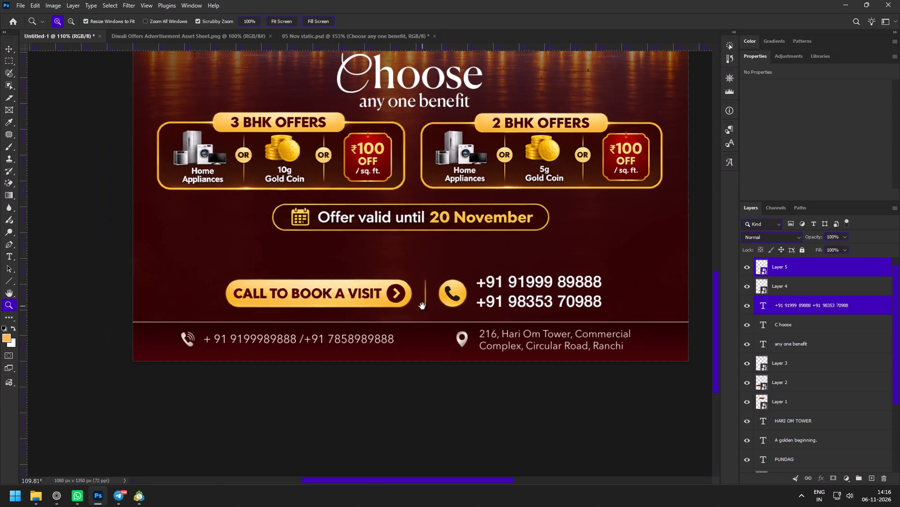
{"action": "key", "text": "space"}
{"action": "left_click_drag", "start_coordinate": [485, 224], "coordinate": [478, 293]}
{"action": "key", "text": "z"}
{"action": "left_click_drag", "start_coordinate": [447, 231], "coordinate": [457, 251]}
{"action": "key", "text": "v"}
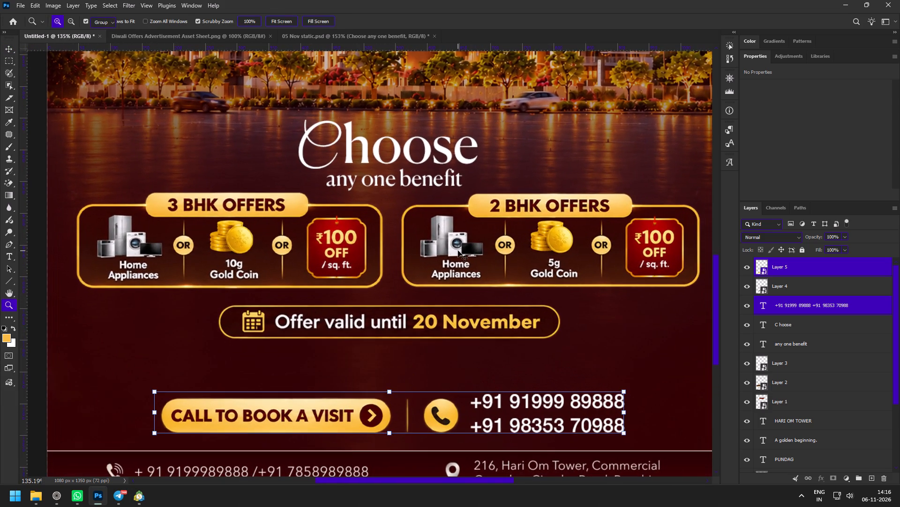
{"action": "left_click", "coordinate": [427, 332]}
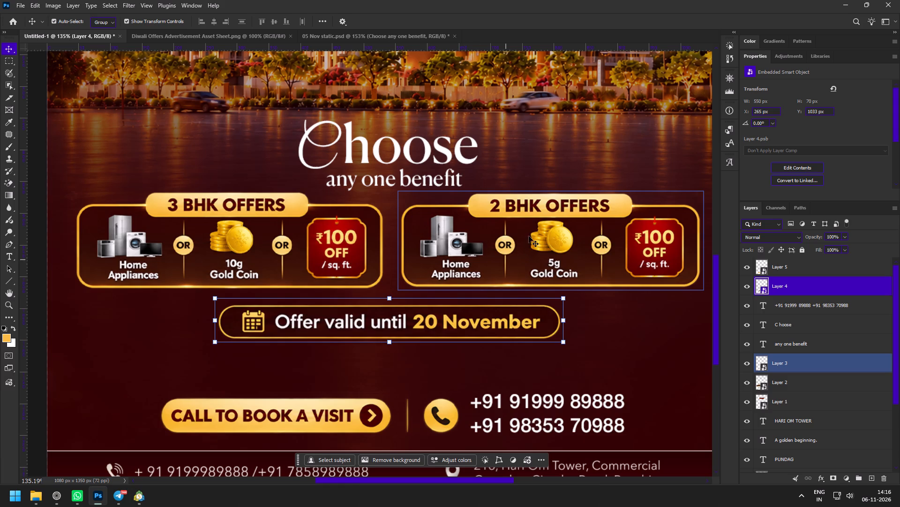
{"action": "left_click", "coordinate": [429, 333]}
{"action": "left_click_drag", "start_coordinate": [465, 328], "coordinate": [458, 367]}
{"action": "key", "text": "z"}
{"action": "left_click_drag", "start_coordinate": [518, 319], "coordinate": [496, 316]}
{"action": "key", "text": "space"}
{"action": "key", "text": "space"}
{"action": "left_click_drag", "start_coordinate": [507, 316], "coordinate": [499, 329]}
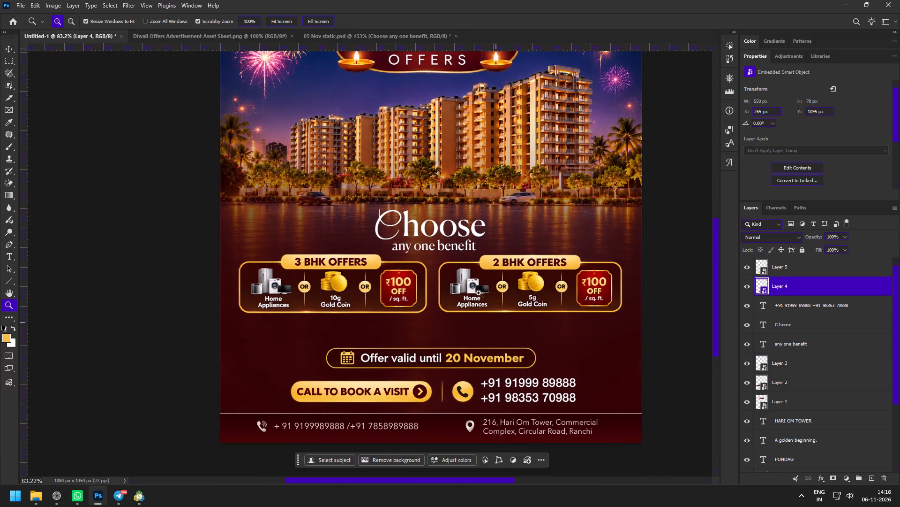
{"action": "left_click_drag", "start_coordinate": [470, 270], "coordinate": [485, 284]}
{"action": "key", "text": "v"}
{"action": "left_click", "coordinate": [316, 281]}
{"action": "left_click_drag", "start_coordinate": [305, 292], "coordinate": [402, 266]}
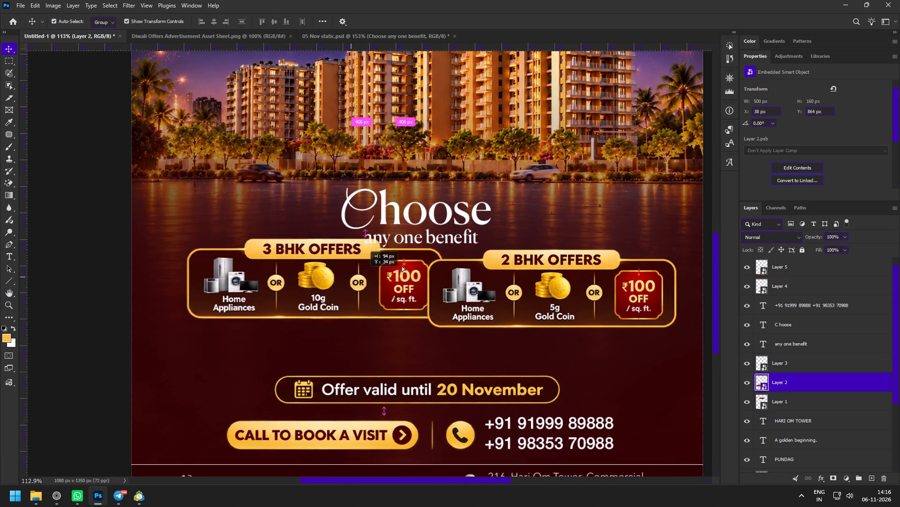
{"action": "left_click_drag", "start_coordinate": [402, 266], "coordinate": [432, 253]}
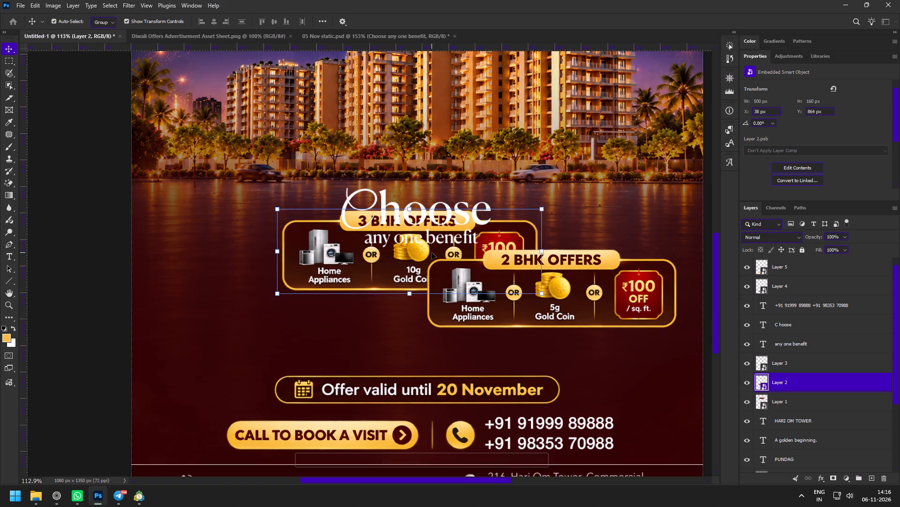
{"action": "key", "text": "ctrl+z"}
Move the "Choose any one benefit" heading and both BHK offer cards together straight down about 52 px.
{"action": "key", "text": "z"}
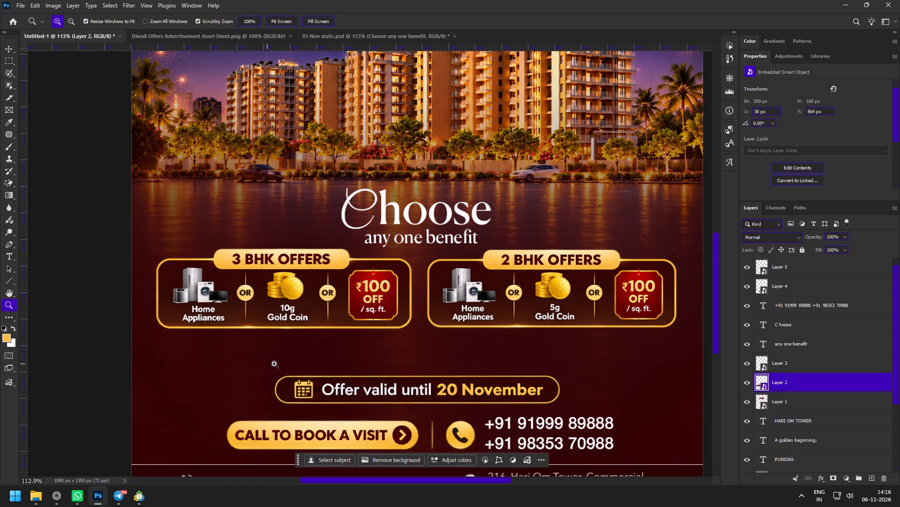
{"action": "key", "text": "v"}
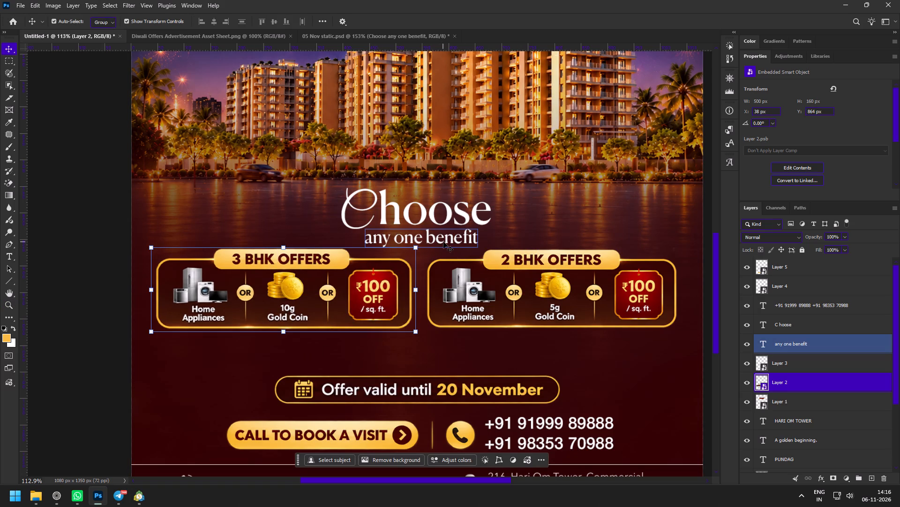
{"action": "left_click", "coordinate": [443, 242]}
{"action": "left_click", "coordinate": [419, 214], "text": "shift"}
{"action": "left_click", "coordinate": [323, 293], "text": "shift"}
{"action": "left_click", "coordinate": [482, 303], "text": "shift"}
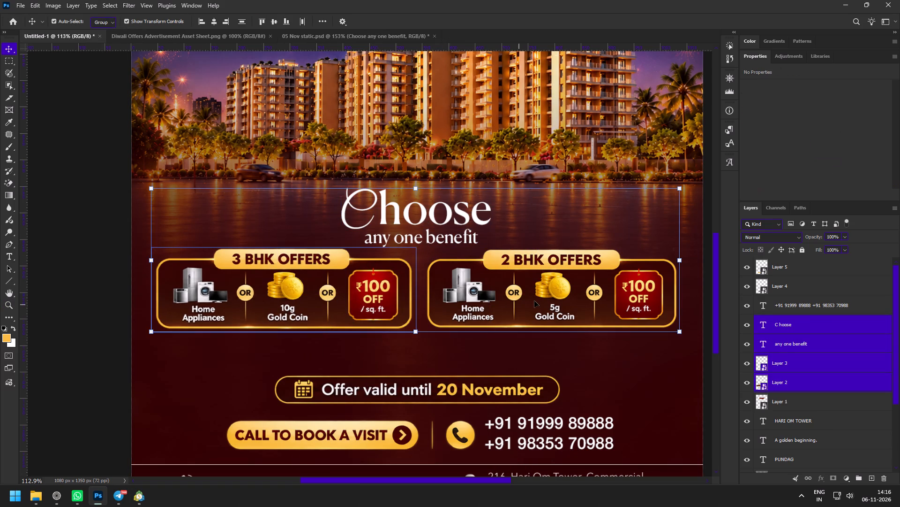
{"action": "left_click_drag", "start_coordinate": [534, 301], "coordinate": [531, 331]}
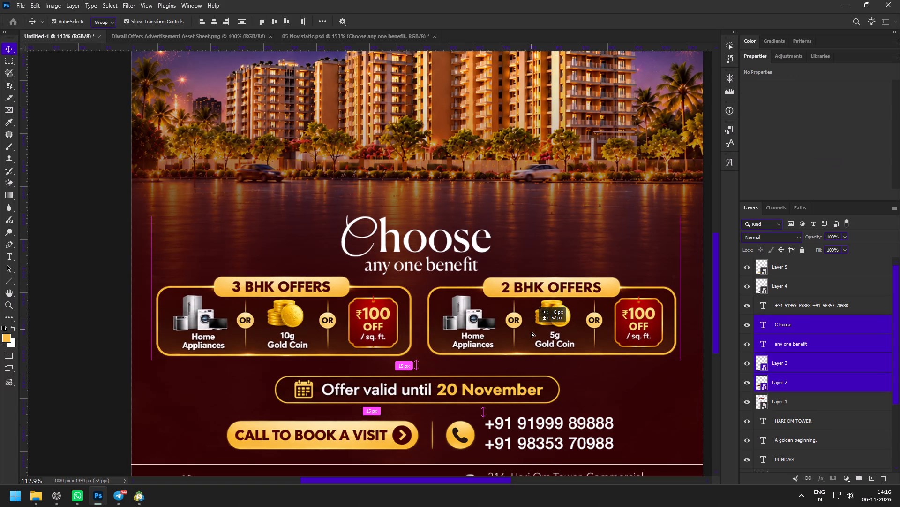
{"action": "left_click_drag", "start_coordinate": [531, 331], "coordinate": [531, 332]}
Nudge the heading and both BHK offer cards together slightly back up.
{"action": "key", "text": "z"}
{"action": "left_click_drag", "start_coordinate": [519, 300], "coordinate": [483, 277]}
{"action": "key", "text": "space"}
{"action": "key", "text": "space"}
{"action": "key", "text": "space"}
{"action": "key", "text": "space"}
{"action": "key", "text": "space"}
{"action": "left_click_drag", "start_coordinate": [505, 296], "coordinate": [487, 254]}
{"action": "left_click_drag", "start_coordinate": [469, 259], "coordinate": [492, 284]}
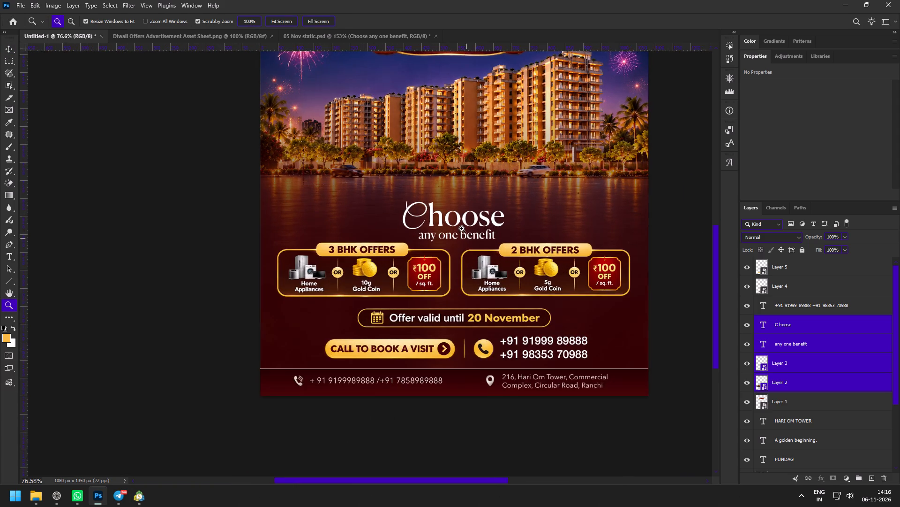
{"action": "left_click_drag", "start_coordinate": [462, 229], "coordinate": [468, 240]}
{"action": "key", "text": "v"}
{"action": "left_click_drag", "start_coordinate": [487, 286], "coordinate": [486, 277]}
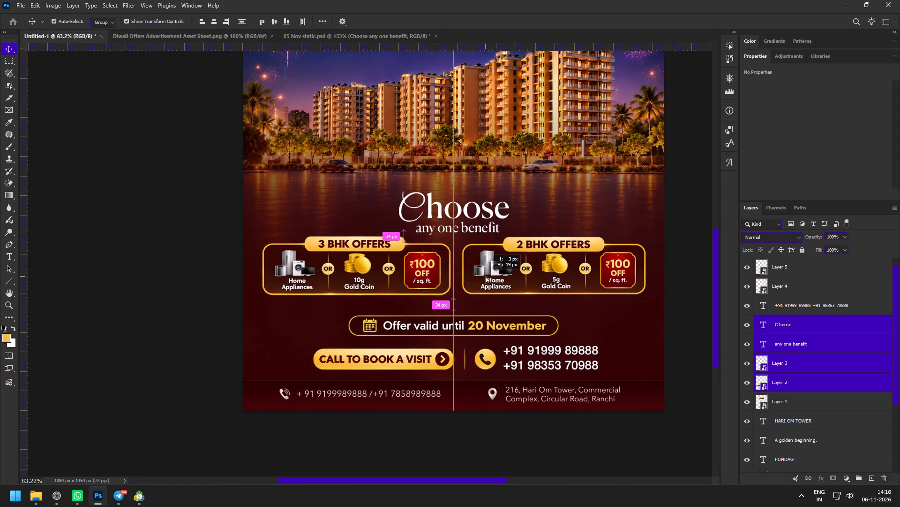
Finish raising the "Choose any one benefit" heading and both BHK offer cards together, nudging them slightly back down at the end.
{"action": "left_click_drag", "start_coordinate": [486, 277], "coordinate": [486, 274]}
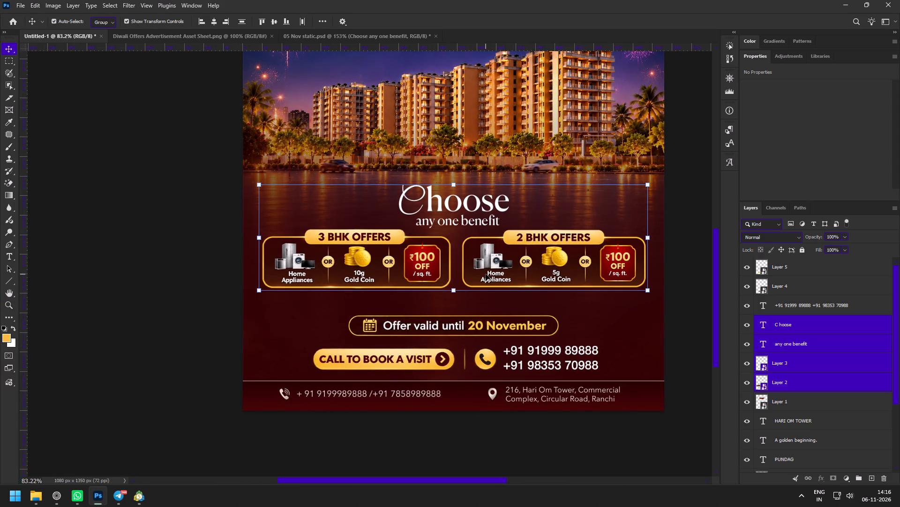
{"action": "key", "text": "Down"}
Move the "Offer valid until 20 November" pill up about 50 px, close beneath the BHK offer cards.
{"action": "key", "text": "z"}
{"action": "left_click_drag", "start_coordinate": [459, 335], "coordinate": [474, 350]}
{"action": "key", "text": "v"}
{"action": "left_click", "coordinate": [436, 323]}
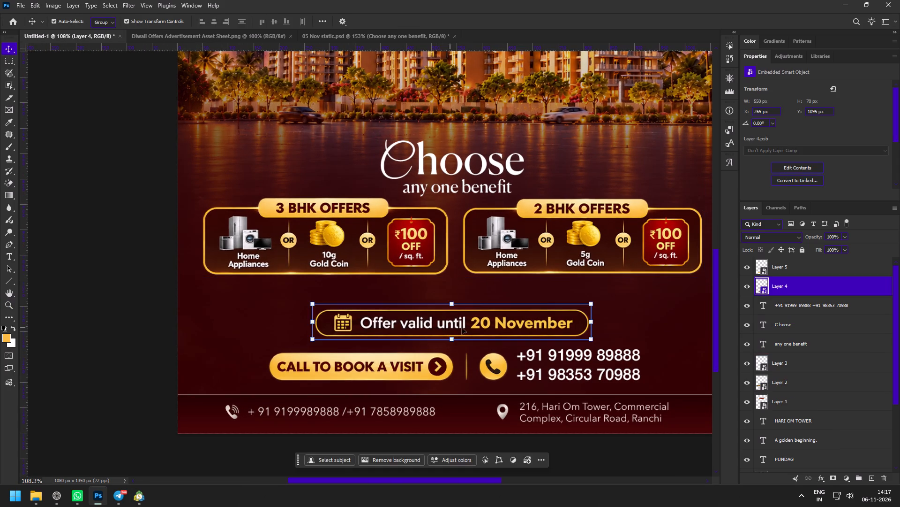
{"action": "left_click_drag", "start_coordinate": [462, 328], "coordinate": [464, 307]}
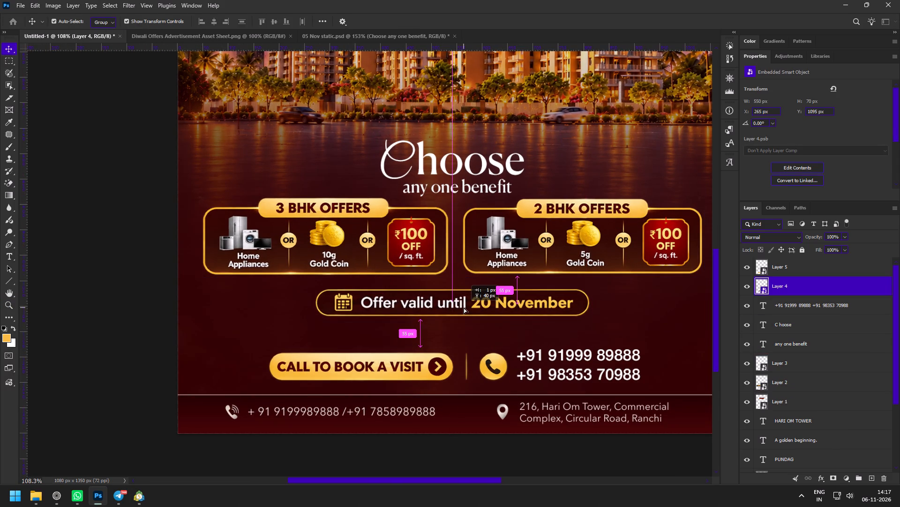
{"action": "left_click_drag", "start_coordinate": [464, 307], "coordinate": [464, 304]}
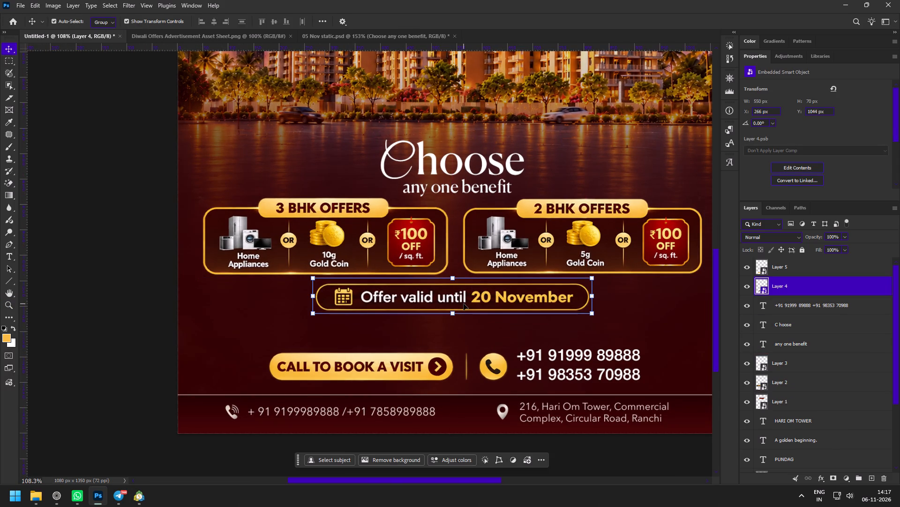
{"action": "key", "text": "Down"}
{"action": "key", "text": "Down"}
Move the call-to-action graphic and phone numbers together up about 37 px, keeping them centred beneath the offer validity pill.
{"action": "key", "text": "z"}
{"action": "left_click_drag", "start_coordinate": [465, 346], "coordinate": [481, 360]}
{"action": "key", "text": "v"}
{"action": "left_click", "coordinate": [381, 371]}
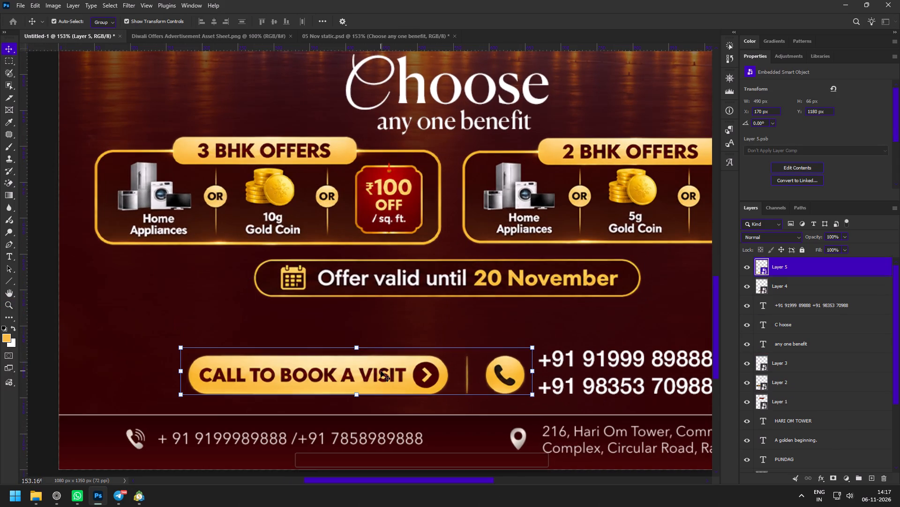
{"action": "left_click", "coordinate": [566, 366], "text": "shift"}
{"action": "left_click_drag", "start_coordinate": [564, 381], "coordinate": [562, 356]}
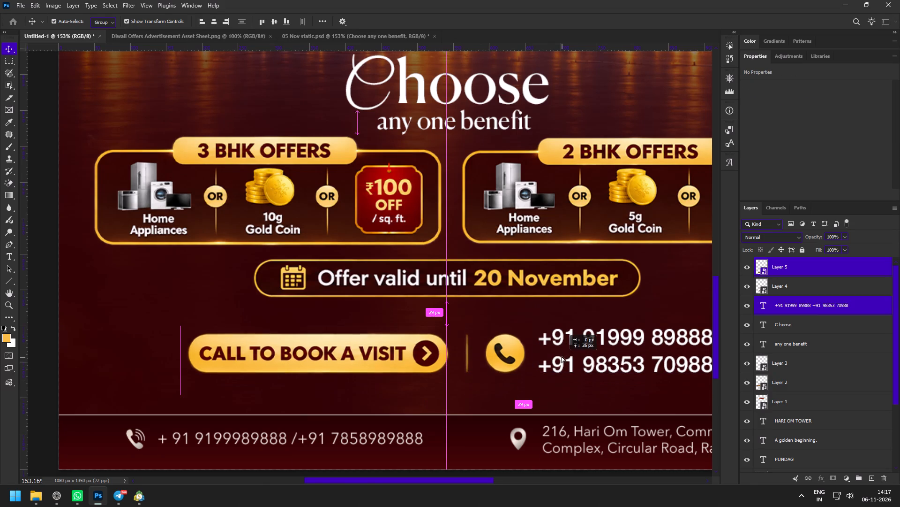
{"action": "left_click_drag", "start_coordinate": [562, 356], "coordinate": [561, 357]}
{"action": "left_click", "coordinate": [570, 357]}
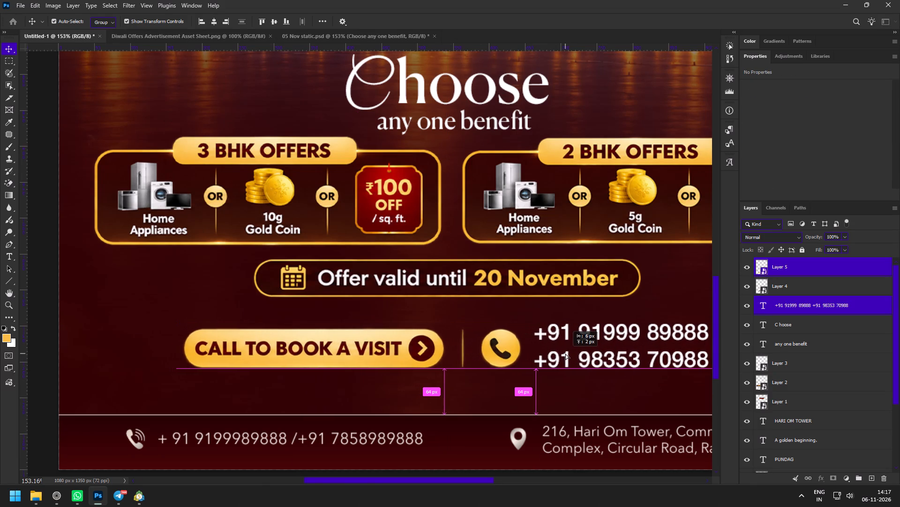
Scale the call-to-action graphic and phone numbers together proportionally from their centre to about 116%.
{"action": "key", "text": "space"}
{"action": "left_click_drag", "start_coordinate": [594, 362], "coordinate": [505, 359]}
{"action": "left_click_drag", "start_coordinate": [629, 341], "coordinate": [650, 341]}
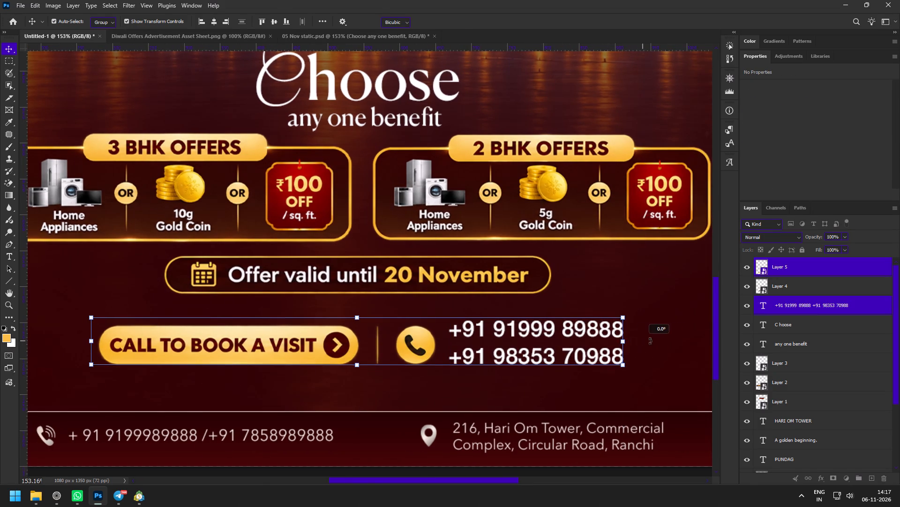
{"action": "left_click_drag", "start_coordinate": [650, 341], "coordinate": [660, 341]}
{"action": "left_click_drag", "start_coordinate": [626, 344], "coordinate": [670, 343]}
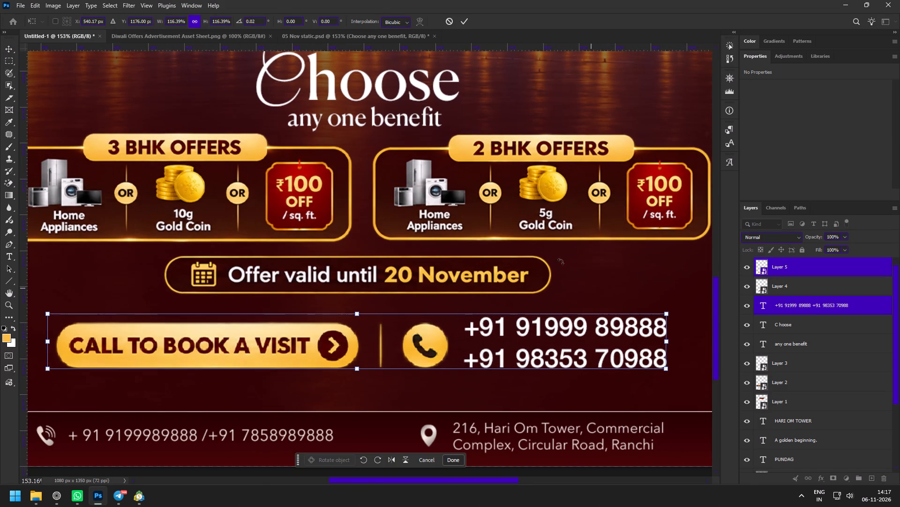
{"action": "left_click", "coordinate": [469, 21]}
Review the overall poster composition, checking the size and spacing of the offers, validity pill and call-to-action row.
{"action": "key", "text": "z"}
{"action": "left_click_drag", "start_coordinate": [491, 266], "coordinate": [452, 257]}
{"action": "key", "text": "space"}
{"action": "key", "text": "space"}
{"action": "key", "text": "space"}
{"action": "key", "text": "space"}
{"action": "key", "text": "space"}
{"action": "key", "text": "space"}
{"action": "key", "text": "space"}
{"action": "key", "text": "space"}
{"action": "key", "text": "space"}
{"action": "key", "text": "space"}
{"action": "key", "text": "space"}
{"action": "left_click_drag", "start_coordinate": [471, 292], "coordinate": [474, 366]}
{"action": "left_click_drag", "start_coordinate": [460, 299], "coordinate": [468, 315]}
{"action": "left_click_drag", "start_coordinate": [554, 392], "coordinate": [570, 409]}
Add a Gradient Overlay layer style to the two contact numbers beside the call-to-action.
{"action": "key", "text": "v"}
{"action": "left_click", "coordinate": [678, 354]}
{"action": "left_click", "coordinate": [528, 369]}
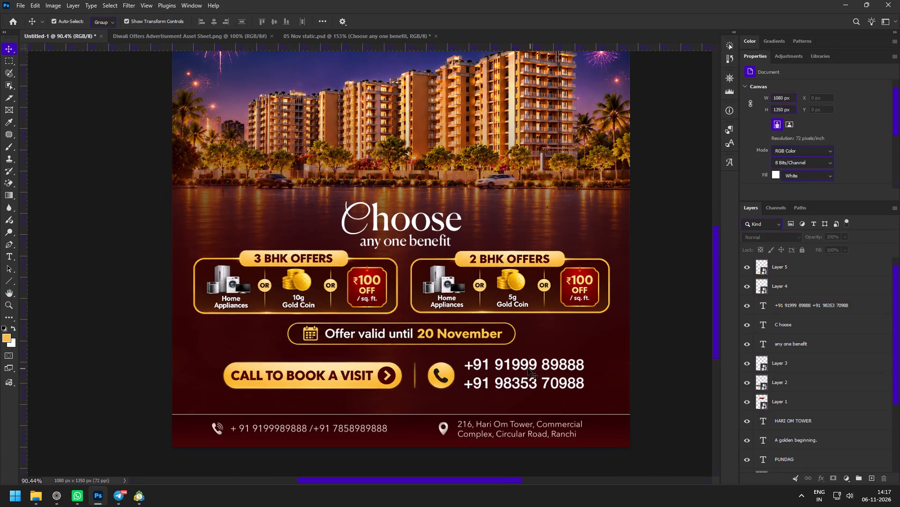
{"action": "double_click", "coordinate": [870, 311]}
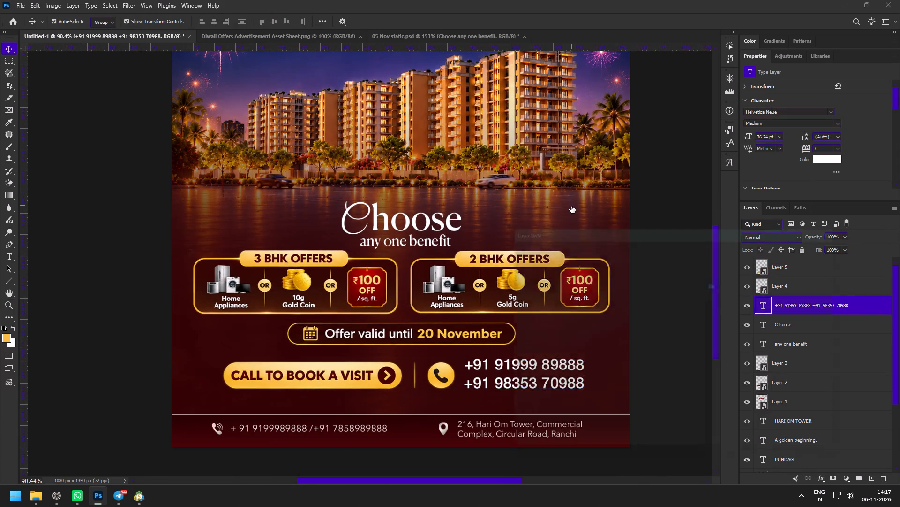
{"action": "left_click", "coordinate": [530, 374]}
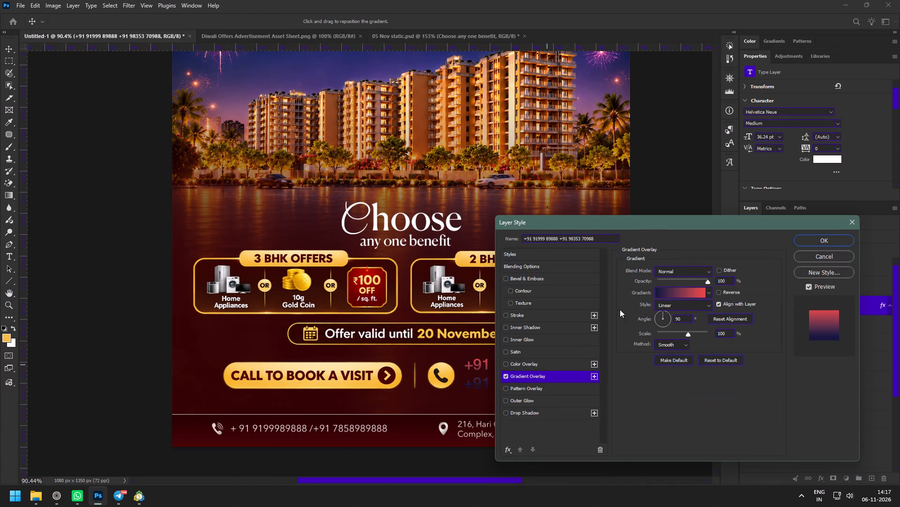
{"action": "left_click_drag", "start_coordinate": [650, 226], "coordinate": [706, 95]}
{"action": "left_click", "coordinate": [873, 143]}
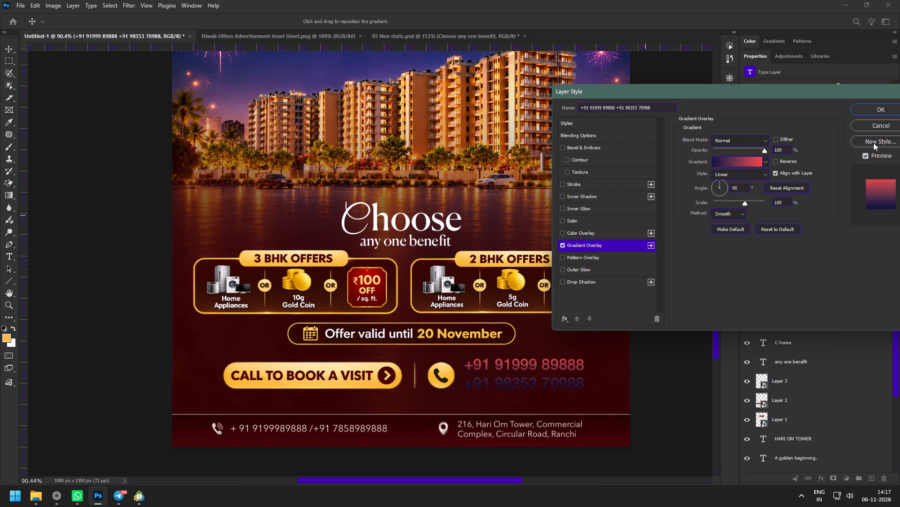
{"action": "left_click", "coordinate": [546, 149]}
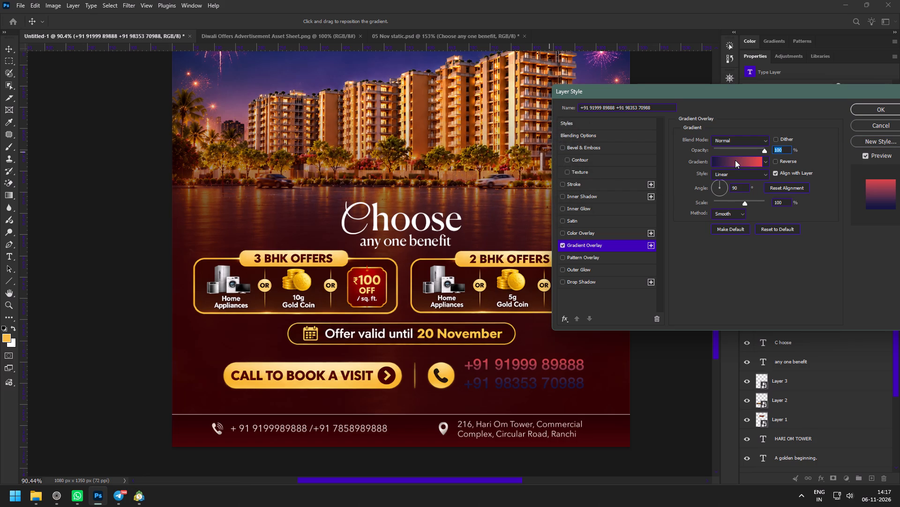
Save the current gradient as a preset and set the phone numbers' first gradient overlay stop to pale gold fbe5a6 sampled from the call-to-action button.
{"action": "left_click", "coordinate": [735, 160]}
{"action": "scroll", "coordinate": [696, 160], "scroll_direction": "down", "scroll_amount": 20}
{"action": "scroll", "coordinate": [696, 160], "scroll_direction": "down", "scroll_amount": 4}
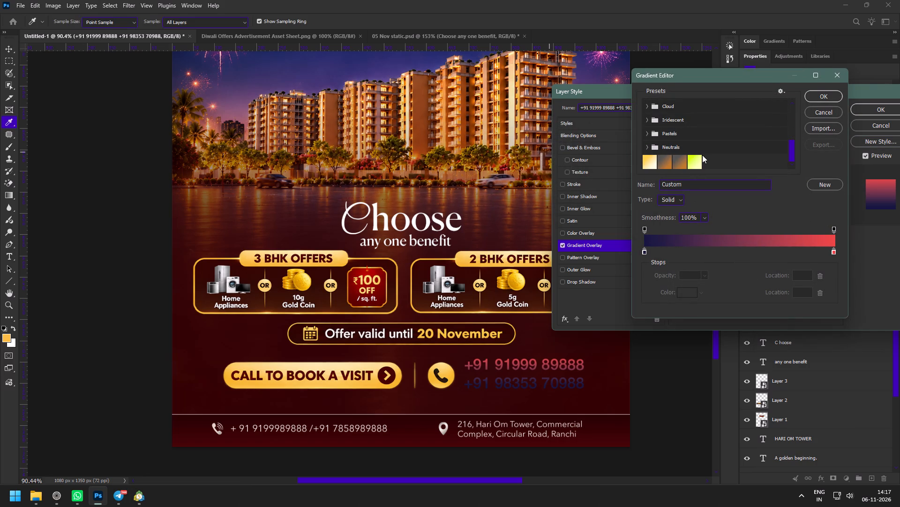
{"action": "left_click", "coordinate": [815, 181]}
{"action": "double_click", "coordinate": [644, 252]}
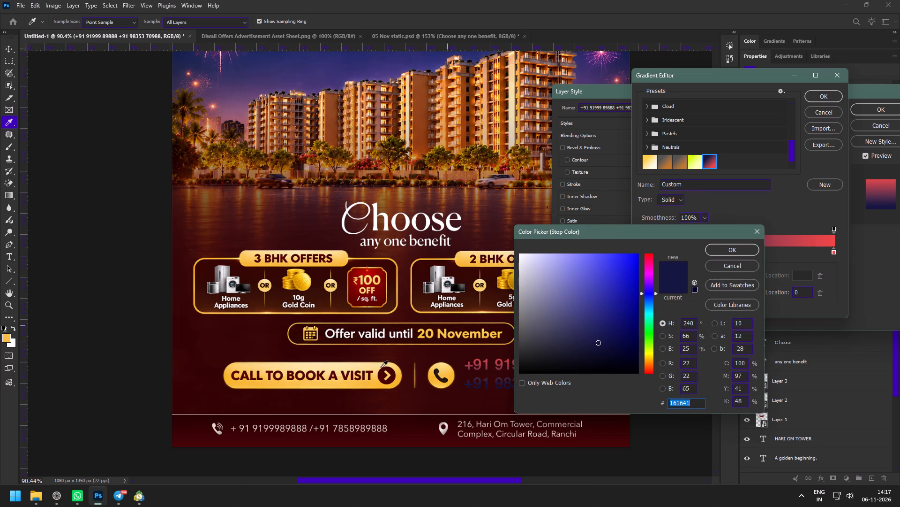
{"action": "left_click", "coordinate": [340, 367]}
{"action": "left_click", "coordinate": [738, 251]}
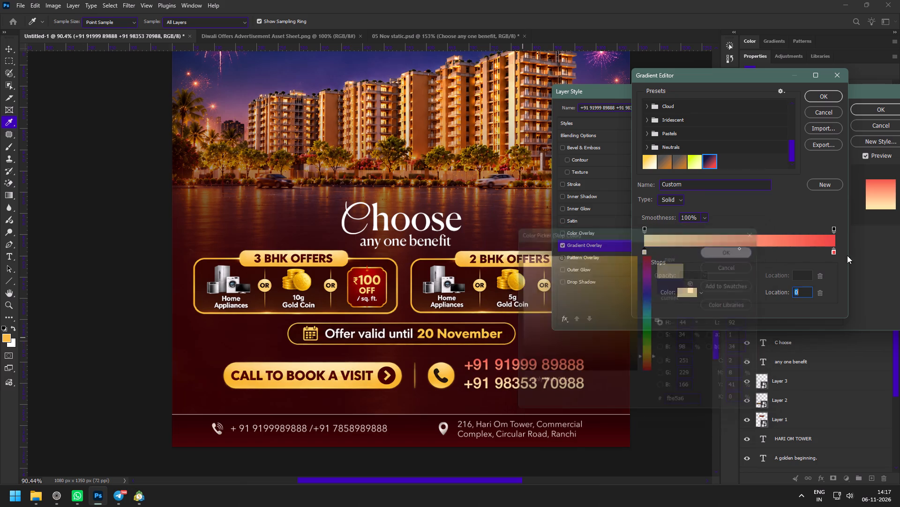
Set the gradient's end stop to a deeper gold sampled from the call-to-action button's lower edge and apply the overlay.
{"action": "double_click", "coordinate": [834, 251]}
{"action": "left_click", "coordinate": [340, 386]}
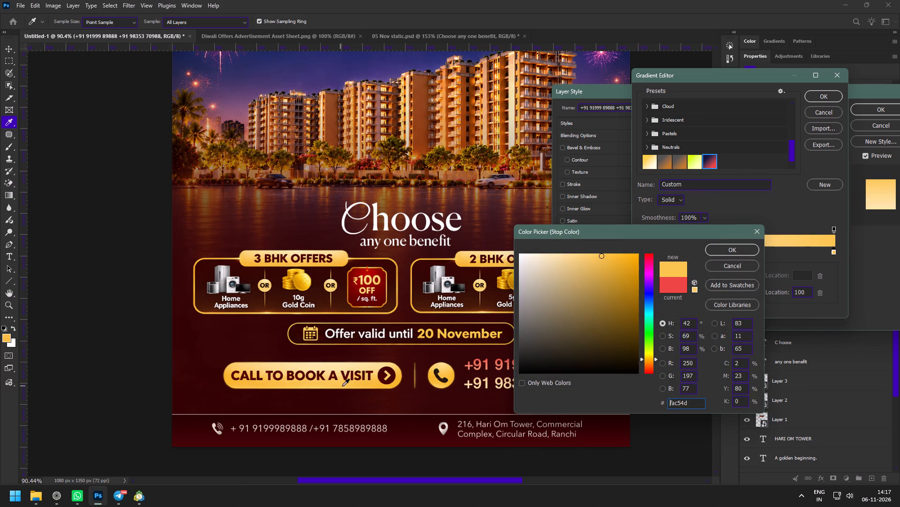
{"action": "left_click", "coordinate": [376, 385]}
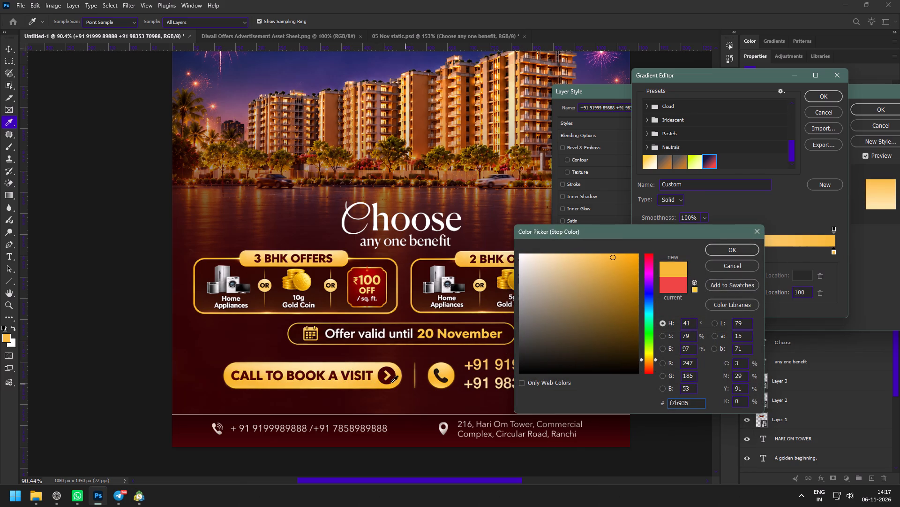
{"action": "left_click", "coordinate": [396, 384]}
{"action": "left_click", "coordinate": [742, 250]}
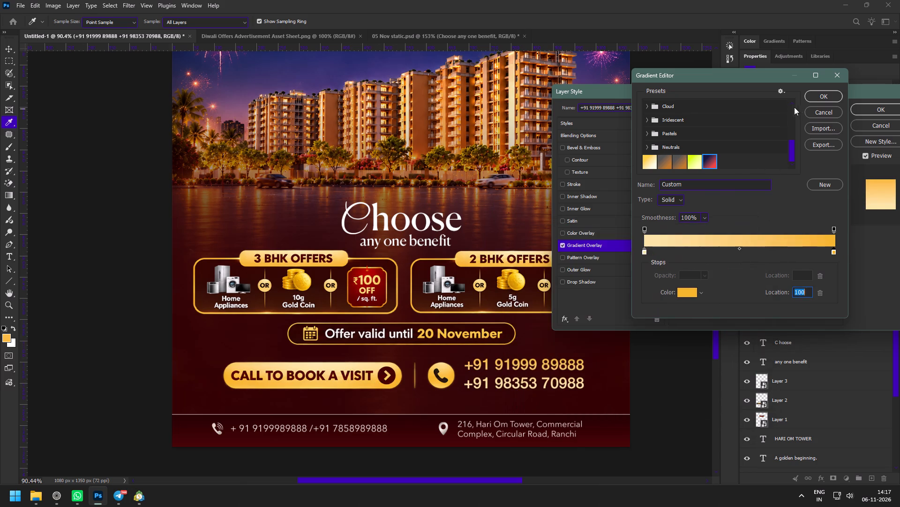
{"action": "left_click", "coordinate": [813, 96]}
{"action": "left_click", "coordinate": [884, 111]}
Examine the gold phone numbers against the call-to-action row and the poster's overall layout.
{"action": "key", "text": "z"}
{"action": "left_click_drag", "start_coordinate": [387, 384], "coordinate": [397, 392]}
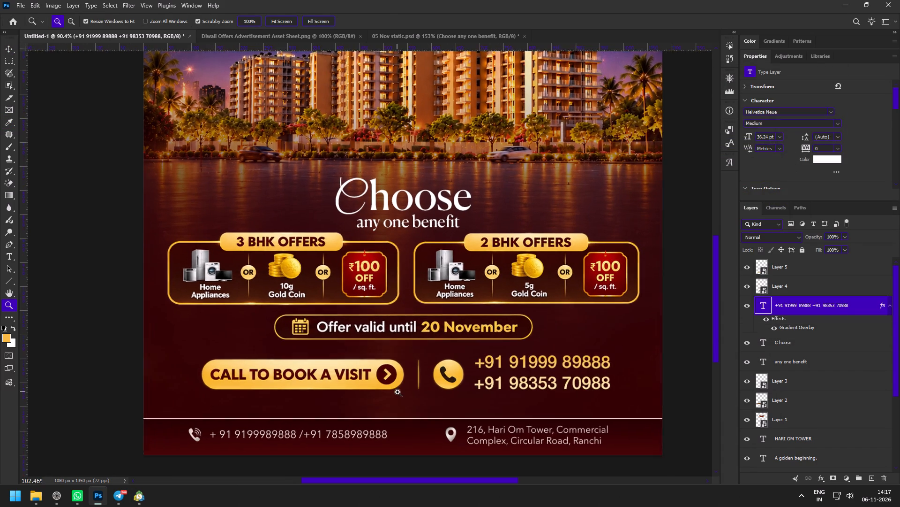
{"action": "left_click_drag", "start_coordinate": [397, 392], "coordinate": [398, 393]}
{"action": "key", "text": "space"}
{"action": "key", "text": "space"}
{"action": "key", "text": "space"}
{"action": "key", "text": "space"}
{"action": "left_click_drag", "start_coordinate": [465, 346], "coordinate": [445, 387]}
{"action": "left_click_drag", "start_coordinate": [498, 405], "coordinate": [485, 404]}
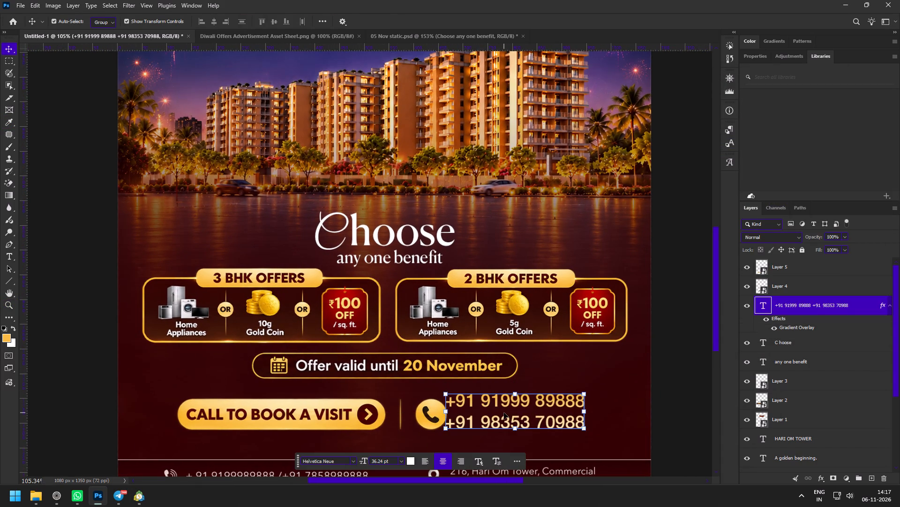
{"action": "key", "text": "ctrl+z"}
{"action": "key", "text": "z"}
{"action": "left_click_drag", "start_coordinate": [482, 364], "coordinate": [463, 359]}
{"action": "key", "text": "space"}
{"action": "key", "text": "space"}
{"action": "key", "text": "space"}
{"action": "key", "text": "space"}
{"action": "key", "text": "space"}
{"action": "left_click_drag", "start_coordinate": [469, 353], "coordinate": [465, 370]}
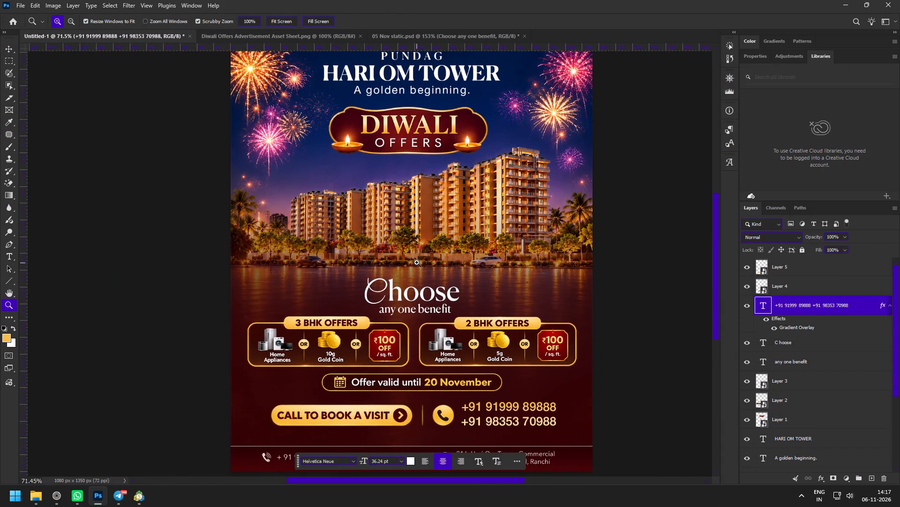
{"action": "key", "text": "space"}
{"action": "key", "text": "space"}
{"action": "key", "text": "space"}
{"action": "key", "text": "space"}
{"action": "left_click_drag", "start_coordinate": [427, 257], "coordinate": [430, 295]}
{"action": "left_click_drag", "start_coordinate": [445, 294], "coordinate": [429, 288]}
Apply the gold gradient overlay to the HARI OM TOWER title text.
{"action": "left_click_drag", "start_coordinate": [443, 169], "coordinate": [470, 200]}
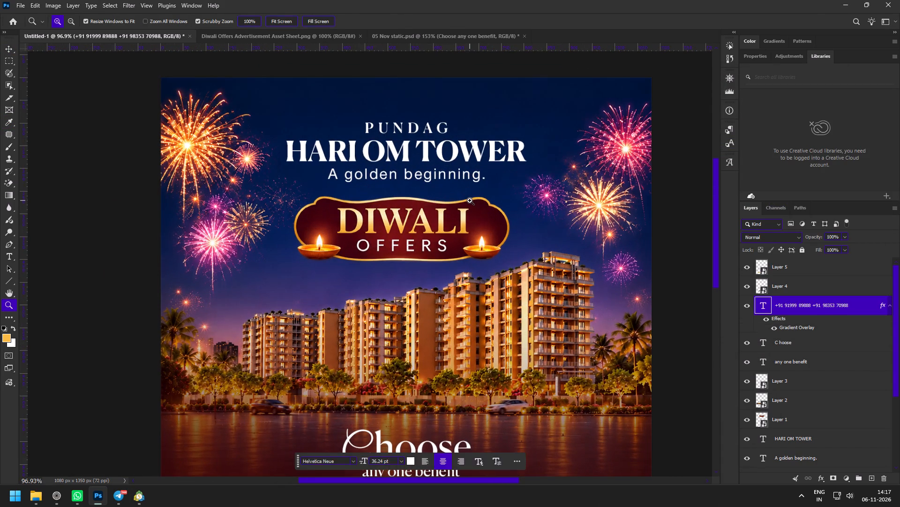
{"action": "key", "text": "v"}
{"action": "left_click", "coordinate": [429, 223]}
{"action": "left_click", "coordinate": [493, 163]}
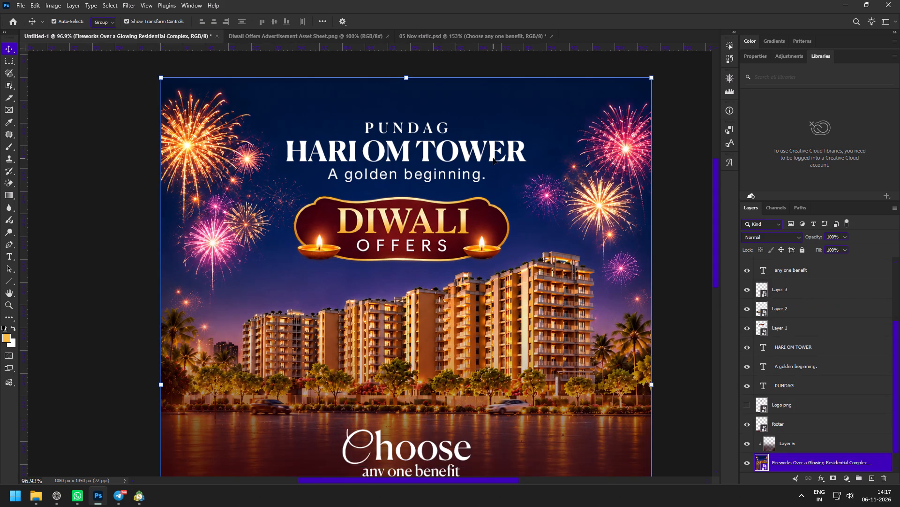
{"action": "left_click", "coordinate": [493, 158]}
{"action": "double_click", "coordinate": [859, 351]}
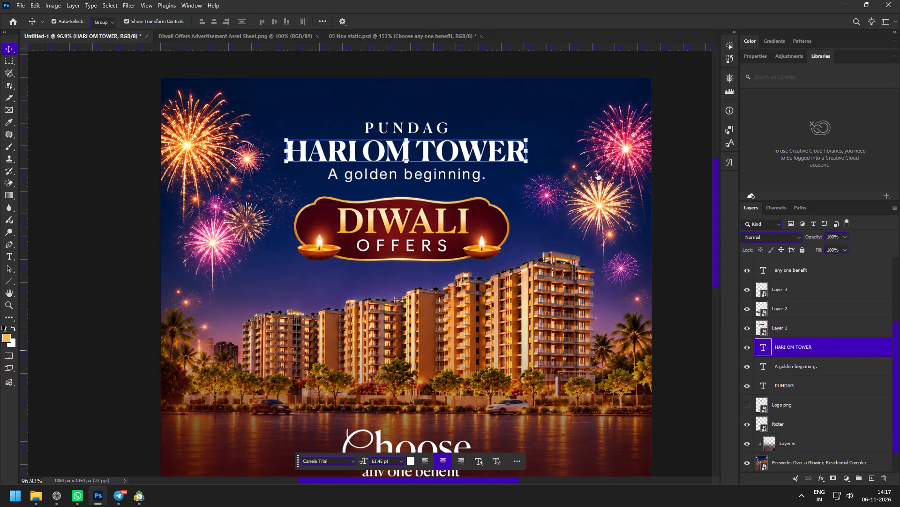
{"action": "left_click", "coordinate": [576, 246]}
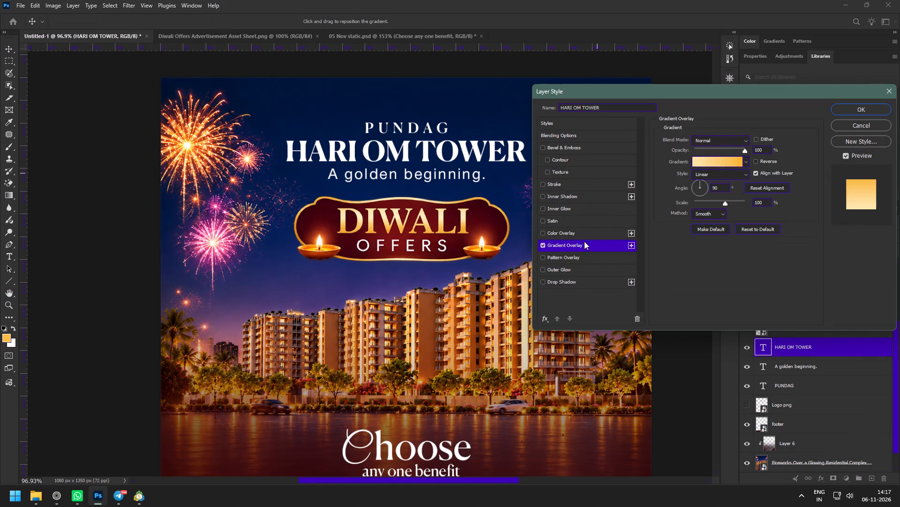
Lighten the title gradient's end stop to a softer, paler gold and apply the overlay.
{"action": "left_click", "coordinate": [710, 160]}
{"action": "double_click", "coordinate": [835, 253]}
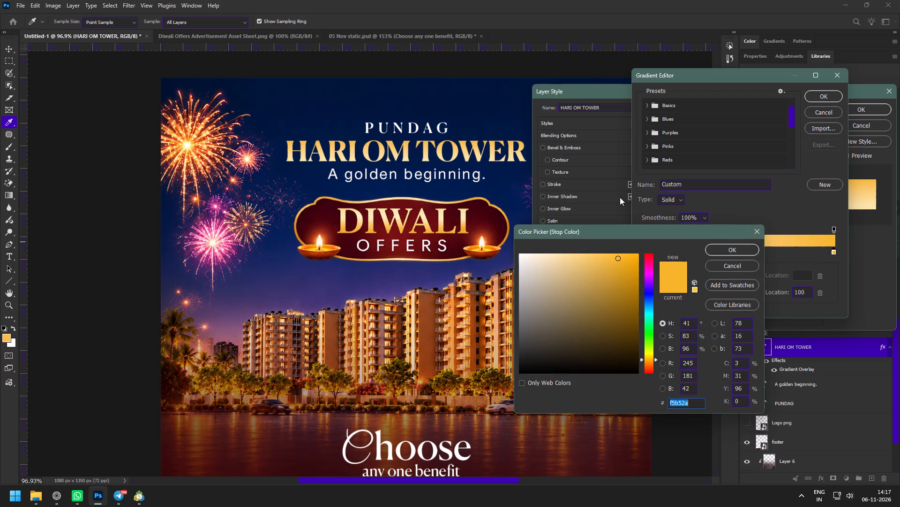
{"action": "left_click_drag", "start_coordinate": [605, 257], "coordinate": [587, 255]}
{"action": "left_click_drag", "start_coordinate": [586, 255], "coordinate": [584, 246]}
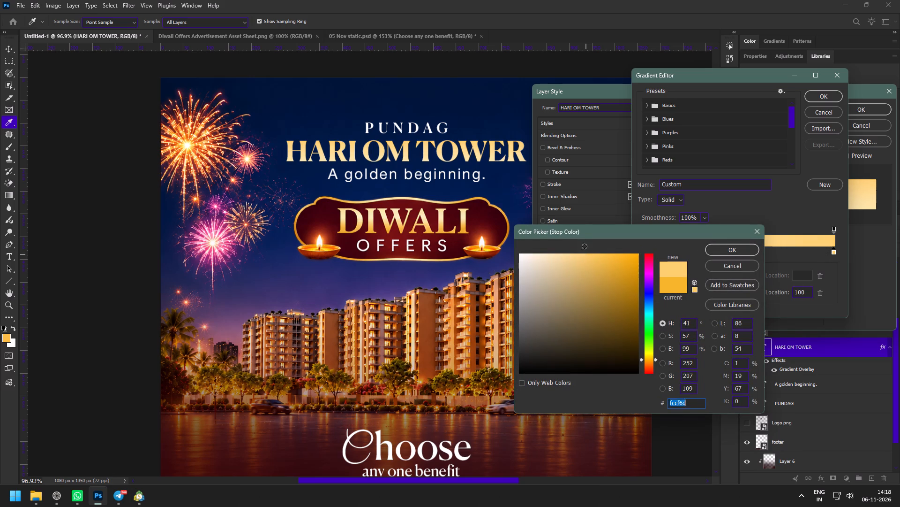
{"action": "left_click_drag", "start_coordinate": [584, 246], "coordinate": [582, 241]}
{"action": "left_click", "coordinate": [726, 251]}
{"action": "left_click", "coordinate": [822, 98]}
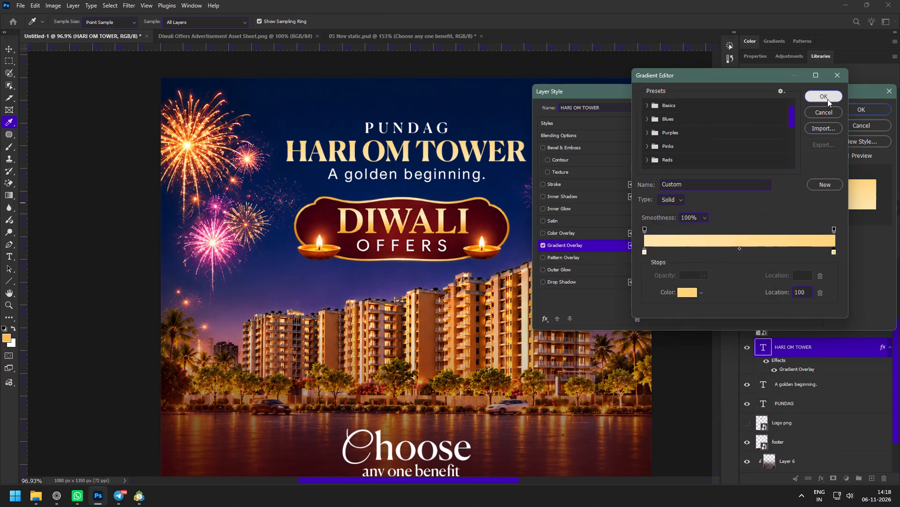
{"action": "left_click", "coordinate": [863, 112]}
Scale the DIWALI OFFERS badge down to about 53% and keep it centred just below the tagline.
{"action": "key", "text": "z"}
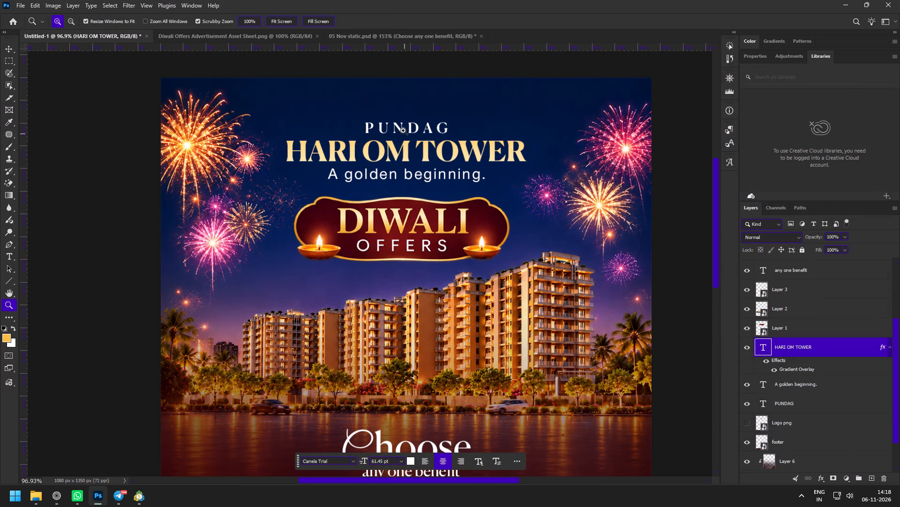
{"action": "key", "text": "space"}
{"action": "key", "text": "space"}
{"action": "key", "text": "space"}
{"action": "key", "text": "space"}
{"action": "key", "text": "space"}
{"action": "key", "text": "space"}
{"action": "key", "text": "space"}
{"action": "left_click_drag", "start_coordinate": [403, 140], "coordinate": [394, 166]}
{"action": "left_click_drag", "start_coordinate": [335, 87], "coordinate": [346, 99]}
{"action": "key", "text": "v"}
{"action": "left_click", "coordinate": [434, 292]}
{"action": "left_click", "coordinate": [547, 283]}
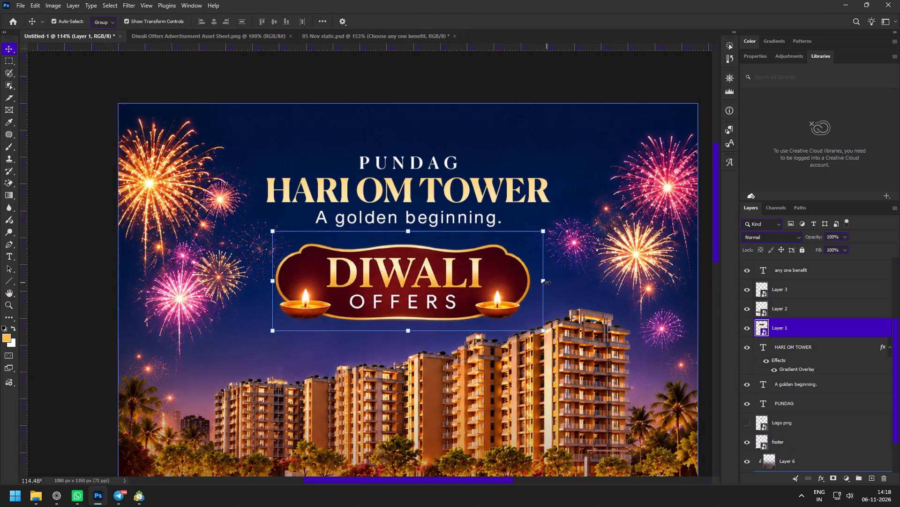
{"action": "left_click", "coordinate": [494, 279]}
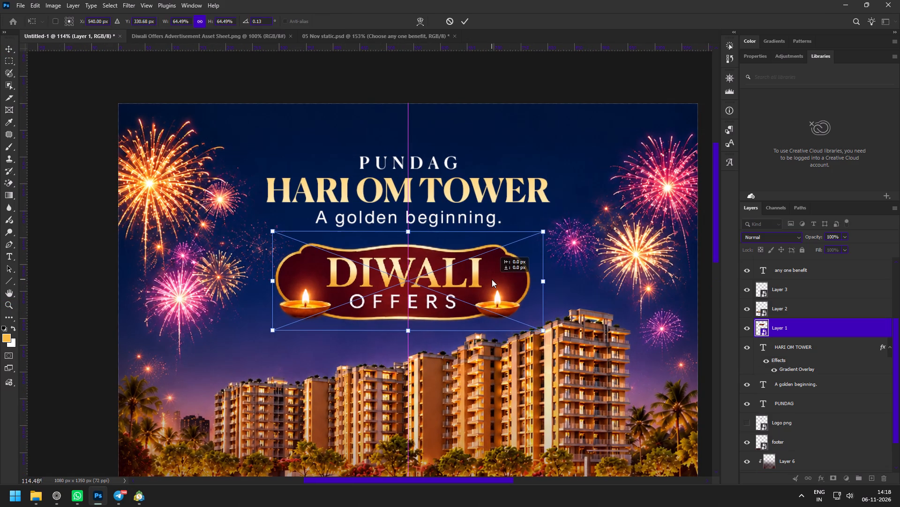
{"action": "left_click", "coordinate": [540, 283]}
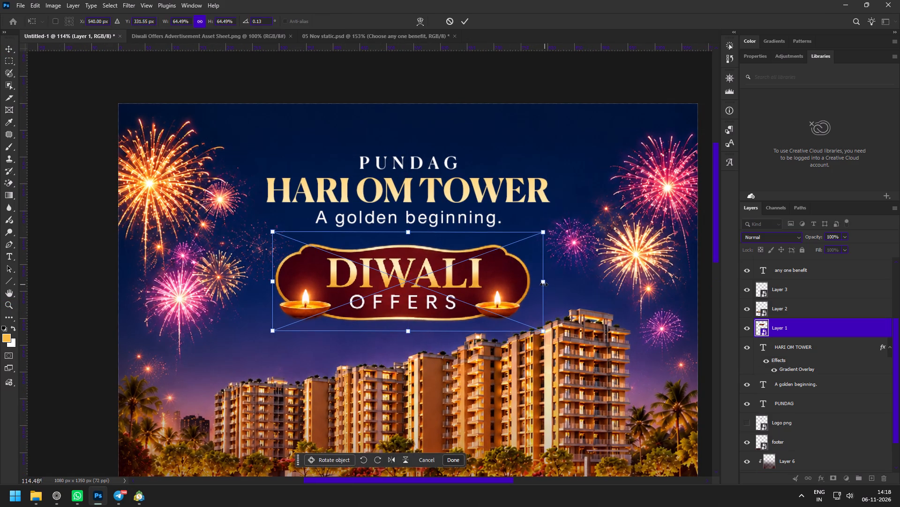
{"action": "left_click_drag", "start_coordinate": [506, 279], "coordinate": [506, 289], "text": "shift"}
{"action": "left_click_drag", "start_coordinate": [547, 292], "coordinate": [541, 292]}
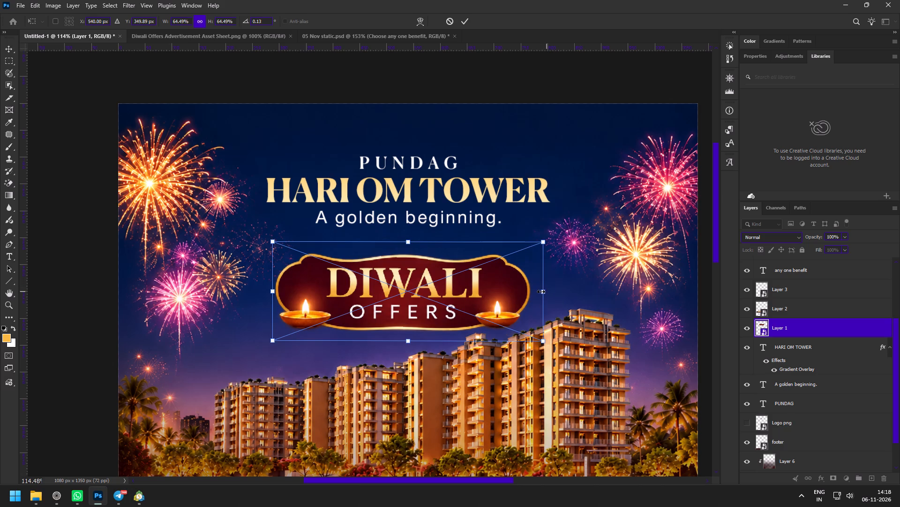
{"action": "left_click_drag", "start_coordinate": [541, 292], "coordinate": [523, 290]}
{"action": "left_click_drag", "start_coordinate": [446, 297], "coordinate": [448, 280]}
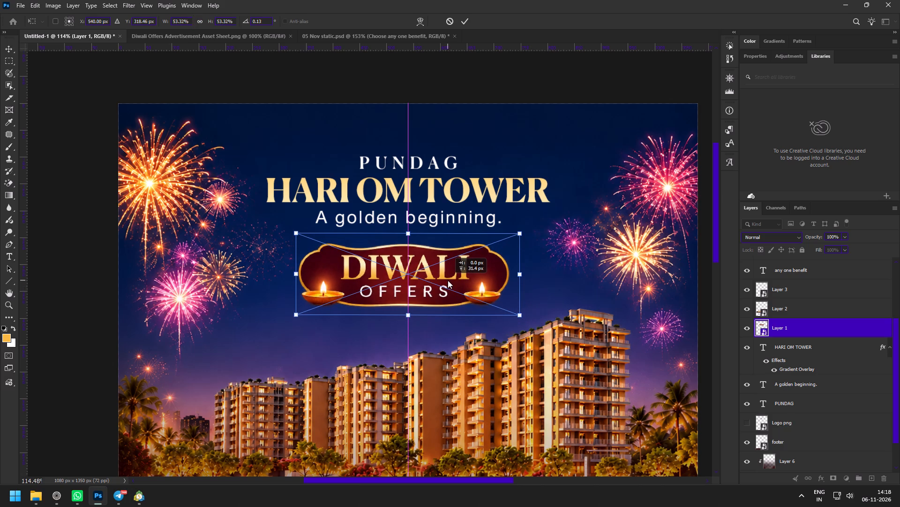
{"action": "left_click_drag", "start_coordinate": [448, 280], "coordinate": [449, 278]}
{"action": "left_click", "coordinate": [464, 16]}
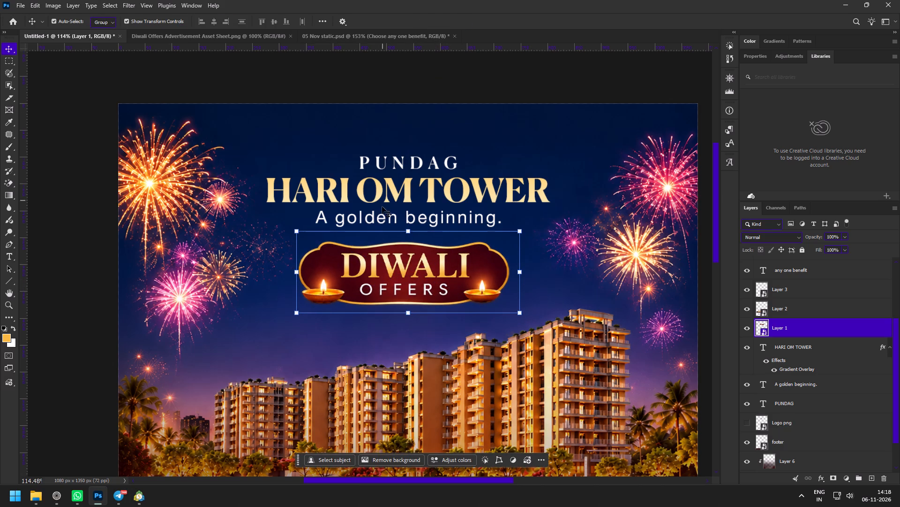
Move PUNDAG, HARI OM TOWER, the tagline and the DIWALI OFFERS badge down together to free space at the poster's top.
{"action": "left_click", "coordinate": [377, 216], "text": "shift"}
{"action": "left_click", "coordinate": [383, 186], "text": "shift"}
{"action": "left_click", "coordinate": [389, 159], "text": "shift"}
{"action": "left_click_drag", "start_coordinate": [416, 161], "coordinate": [416, 187]}
Show the Logo png layer, scale it to about 82% and centre it above PUNDAG near the poster's top edge.
{"action": "scroll", "coordinate": [807, 330], "scroll_direction": "down", "scroll_amount": 9}
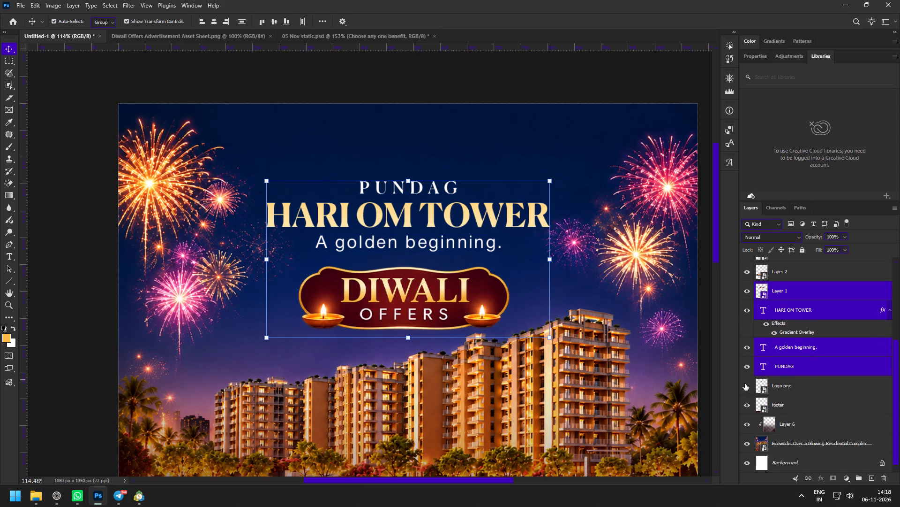
{"action": "left_click", "coordinate": [745, 384]}
{"action": "left_click", "coordinate": [811, 386]}
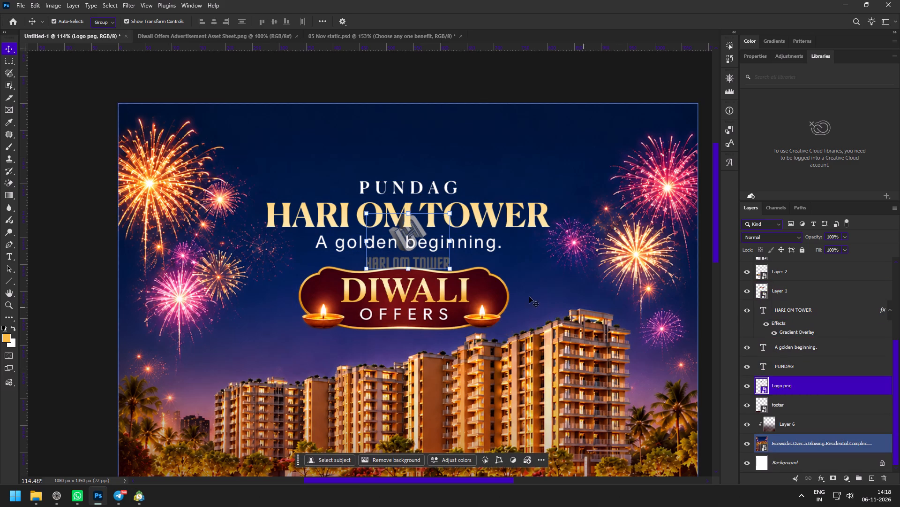
{"action": "key", "text": "ctrl+t"}
{"action": "left_click_drag", "start_coordinate": [411, 250], "coordinate": [414, 145], "text": "shift"}
{"action": "left_click_drag", "start_coordinate": [455, 134], "coordinate": [440, 136]}
{"action": "left_click_drag", "start_coordinate": [437, 135], "coordinate": [445, 135]}
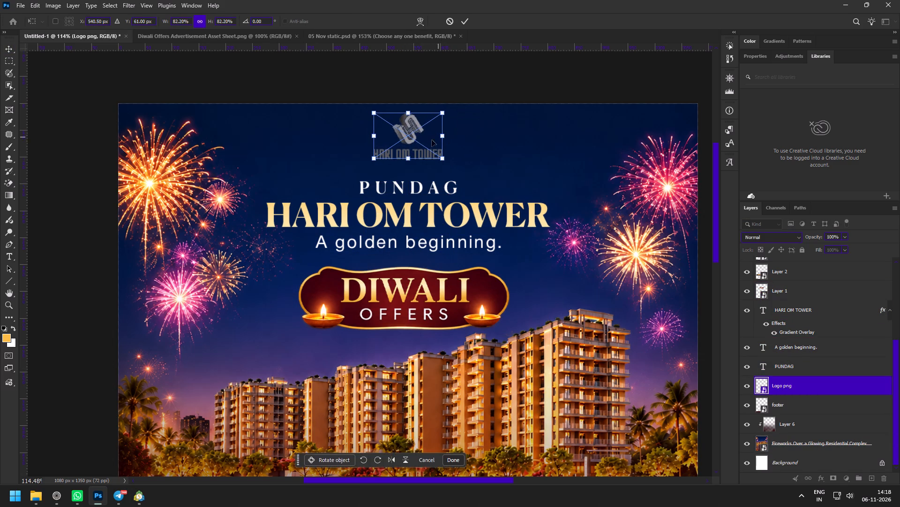
{"action": "left_click", "coordinate": [413, 142]}
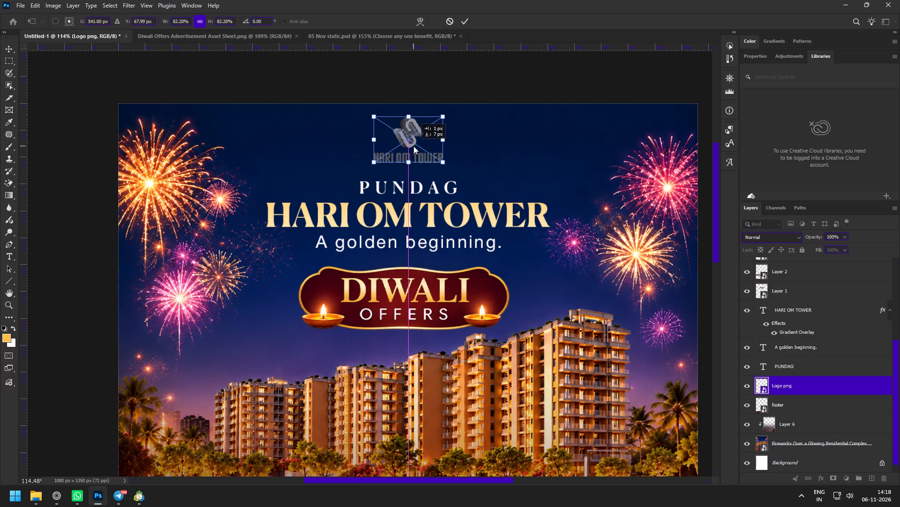
{"action": "left_click", "coordinate": [469, 20]}
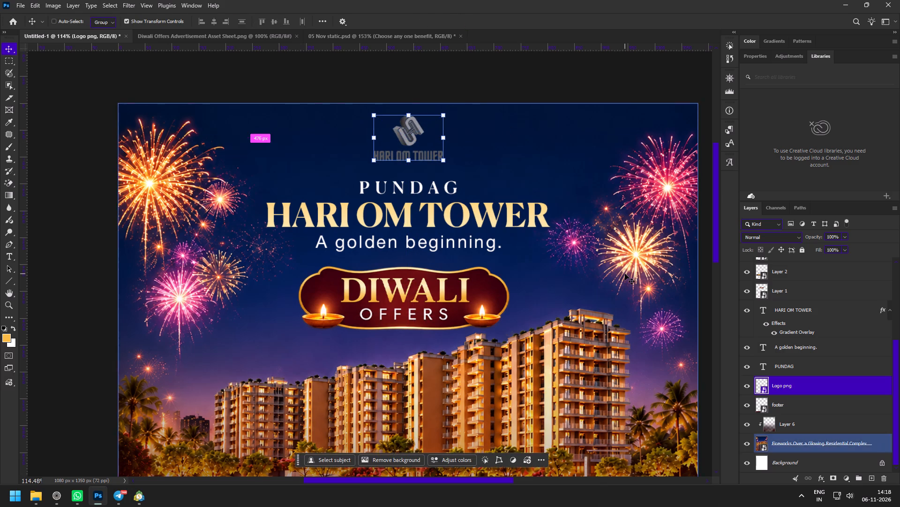
Draw a rectangle about 147 by 128 px over the logo, reaching past the poster's top edge.
{"action": "key", "text": "ctrl+u"}
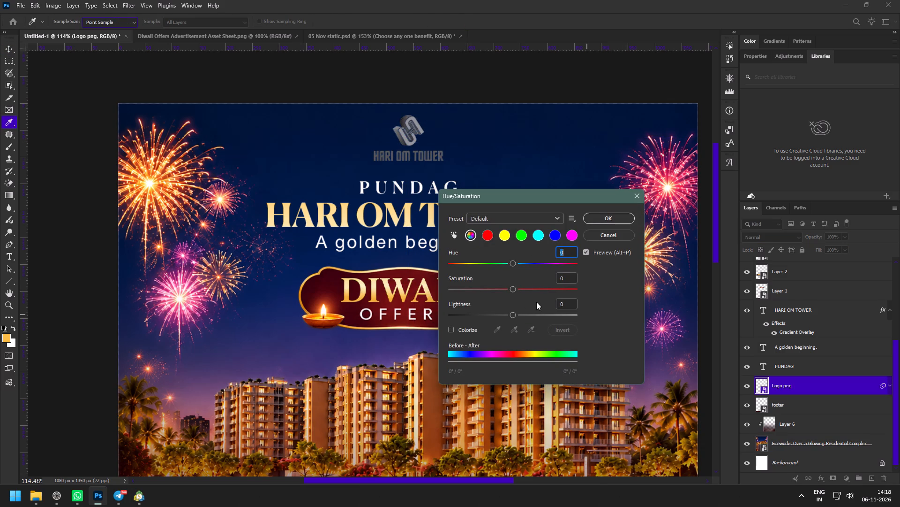
{"action": "left_click", "coordinate": [601, 233]}
{"action": "key", "text": "z"}
{"action": "left_click_drag", "start_coordinate": [434, 94], "coordinate": [467, 138]}
{"action": "key", "text": "space"}
{"action": "left_click_drag", "start_coordinate": [458, 134], "coordinate": [456, 221]}
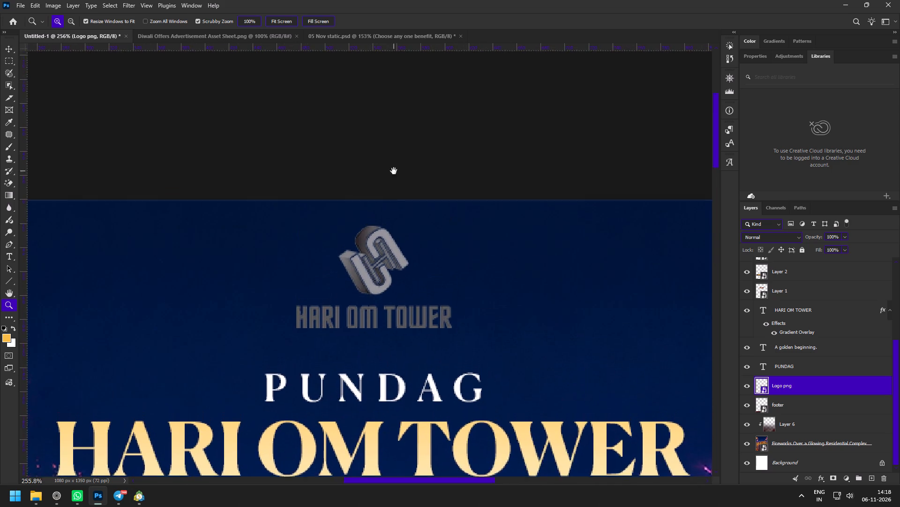
{"action": "left_click_drag", "start_coordinate": [394, 171], "coordinate": [410, 191]}
{"action": "right_click", "coordinate": [7, 282]}
{"action": "right_click", "coordinate": [18, 282]}
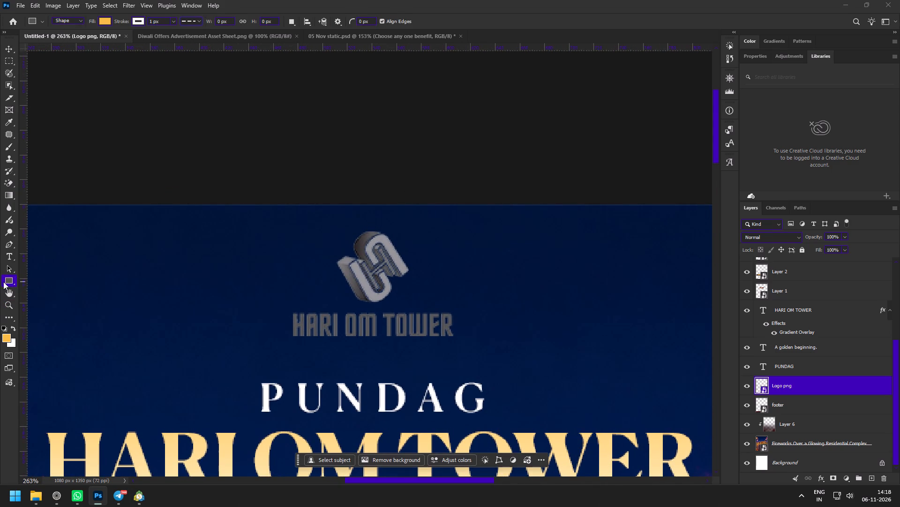
{"action": "right_click", "coordinate": [3, 282]}
{"action": "left_click", "coordinate": [34, 283]}
{"action": "left_click_drag", "start_coordinate": [283, 186], "coordinate": [439, 319]}
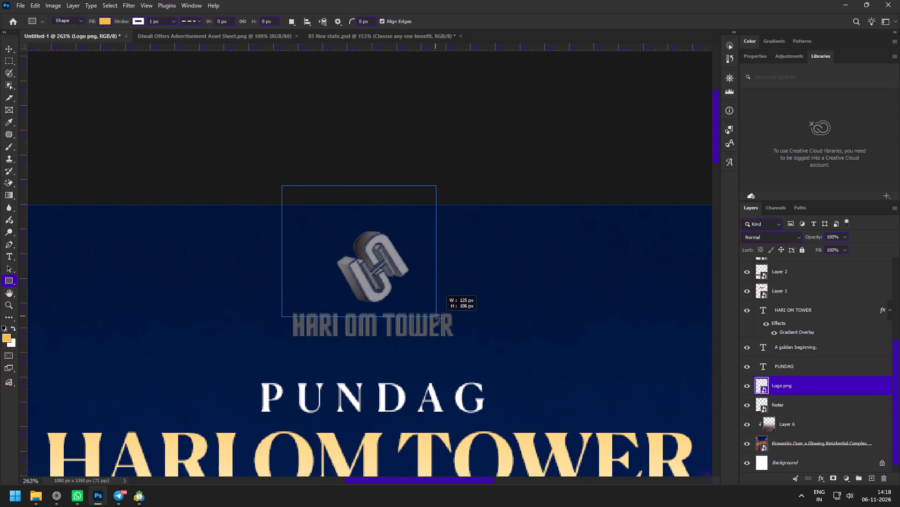
{"action": "left_click_drag", "start_coordinate": [439, 319], "coordinate": [463, 343]}
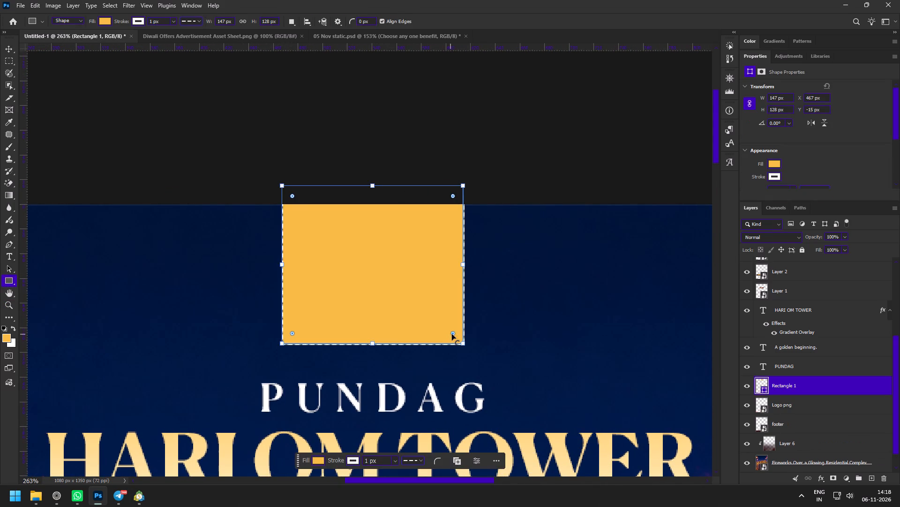
Round the rectangle's corners heavily and stretch it upward beyond the poster to a height of about 198 px.
{"action": "left_click_drag", "start_coordinate": [453, 334], "coordinate": [322, 162]}
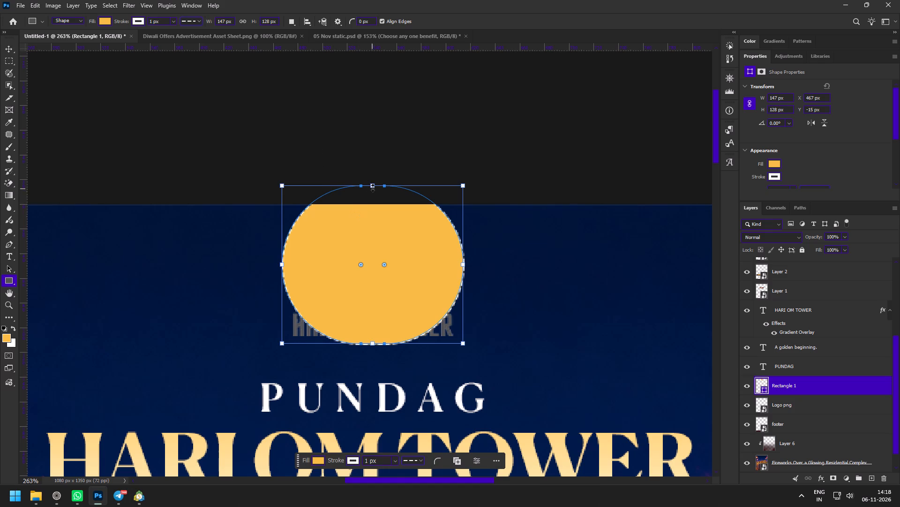
{"action": "left_click_drag", "start_coordinate": [373, 188], "coordinate": [367, 102], "text": "shift"}
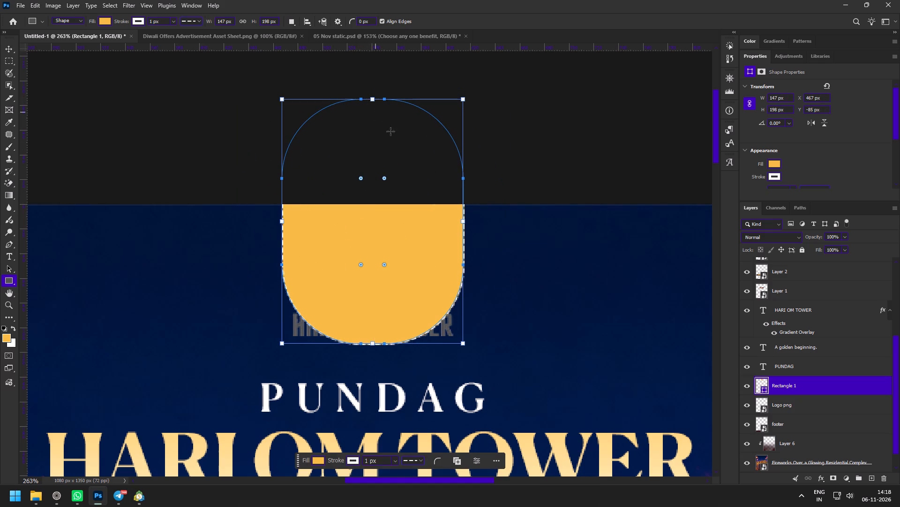
Fill the rounded shape with white and move its layer beneath the logo and footer layers.
{"action": "left_click", "coordinate": [769, 162]}
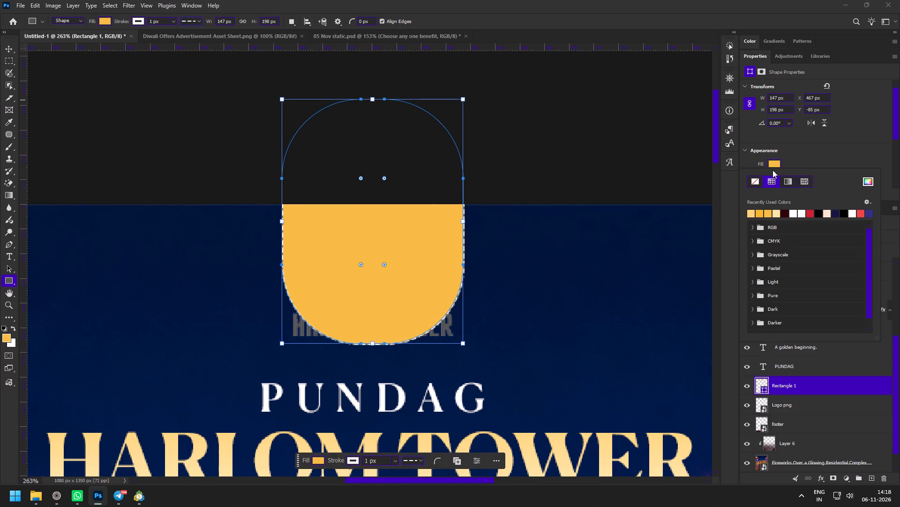
{"action": "left_click", "coordinate": [800, 214]}
{"action": "key", "text": "z"}
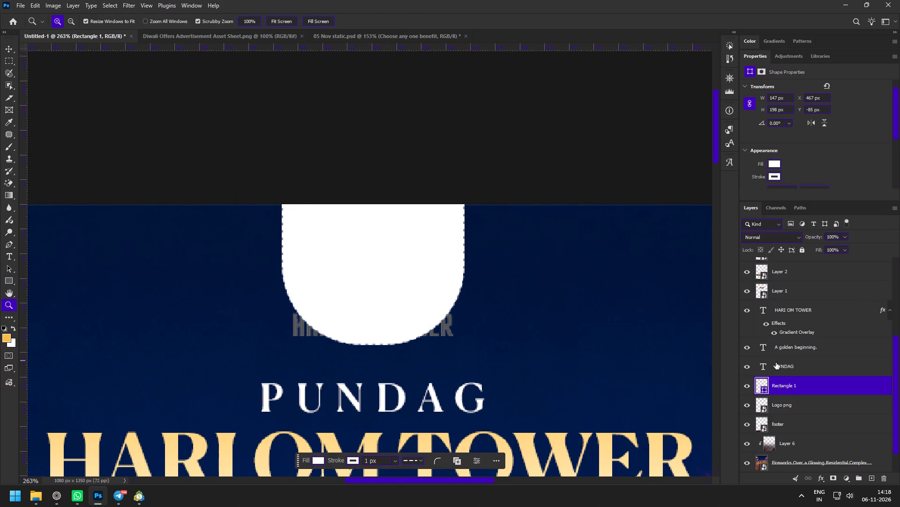
{"action": "left_click_drag", "start_coordinate": [789, 385], "coordinate": [794, 426]}
Increase the white shape's corner radius to the maximum so that its lower end forms a full semicircle.
{"action": "key", "text": "v"}
{"action": "left_click", "coordinate": [440, 250]}
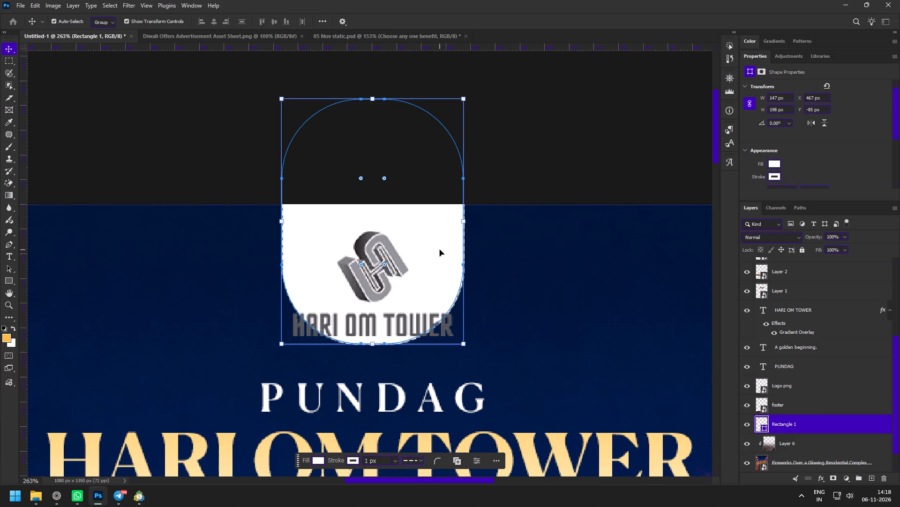
{"action": "left_click_drag", "start_coordinate": [386, 178], "coordinate": [297, 136]}
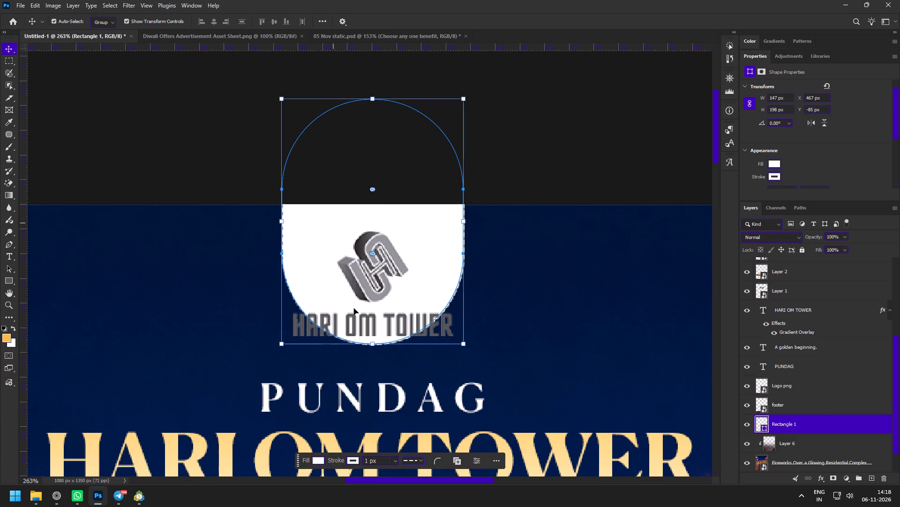
Stretch the white shape's lower end downward so the shape is about 209 px high.
{"action": "left_click_drag", "start_coordinate": [373, 345], "coordinate": [372, 359]}
{"action": "left_click", "coordinate": [461, 19]}
Scale the logo down to about 66% and centre it horizontally within the visible part of the white shape.
{"action": "left_click", "coordinate": [384, 256]}
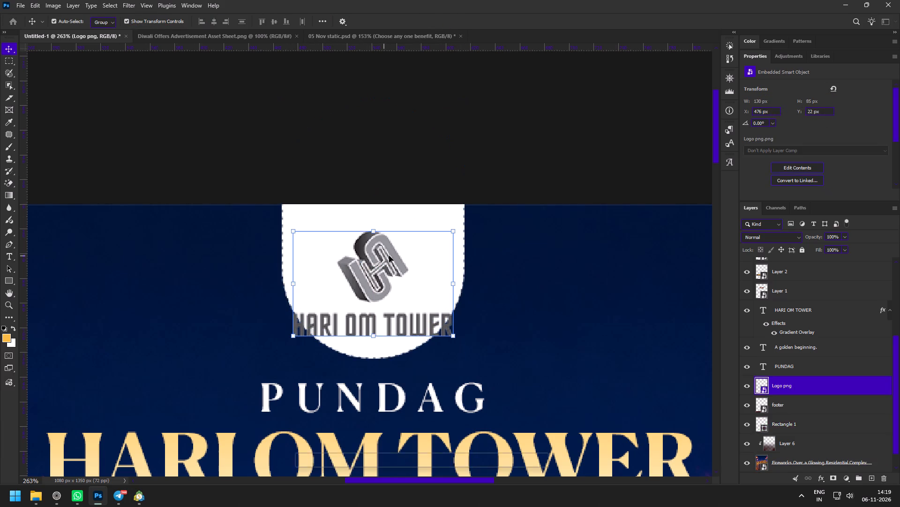
{"action": "left_click", "coordinate": [454, 279]}
{"action": "left_click_drag", "start_coordinate": [455, 289], "coordinate": [439, 286]}
{"action": "left_click_drag", "start_coordinate": [385, 307], "coordinate": [384, 289]}
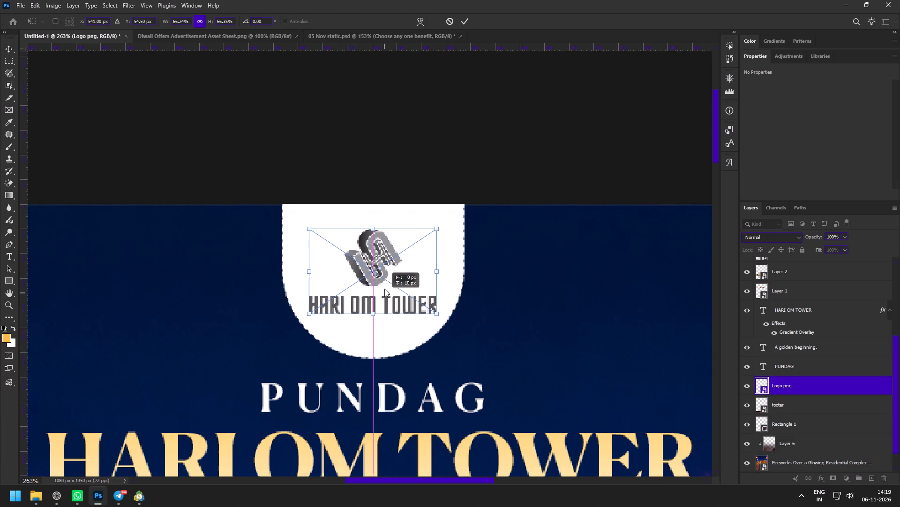
{"action": "left_click_drag", "start_coordinate": [384, 289], "coordinate": [384, 292]}
{"action": "left_click_drag", "start_coordinate": [387, 256], "coordinate": [389, 256]}
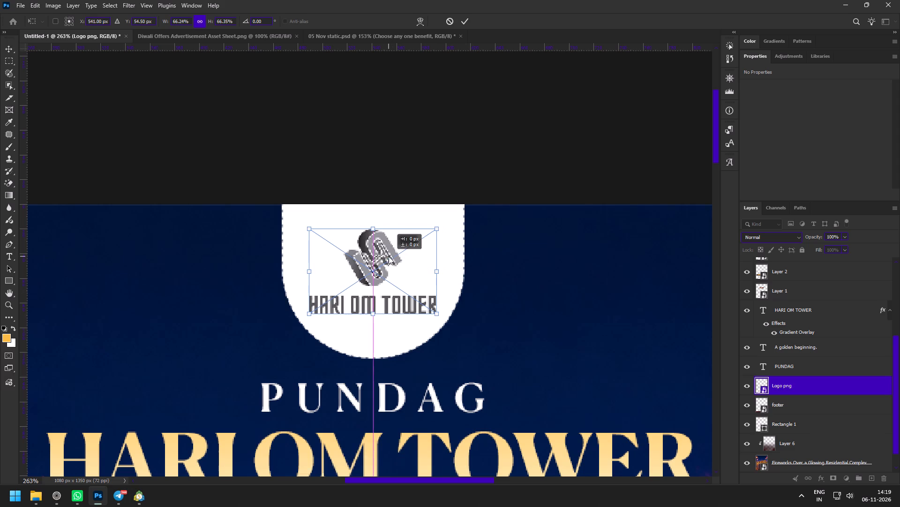
{"action": "left_click_drag", "start_coordinate": [389, 256], "coordinate": [389, 263]}
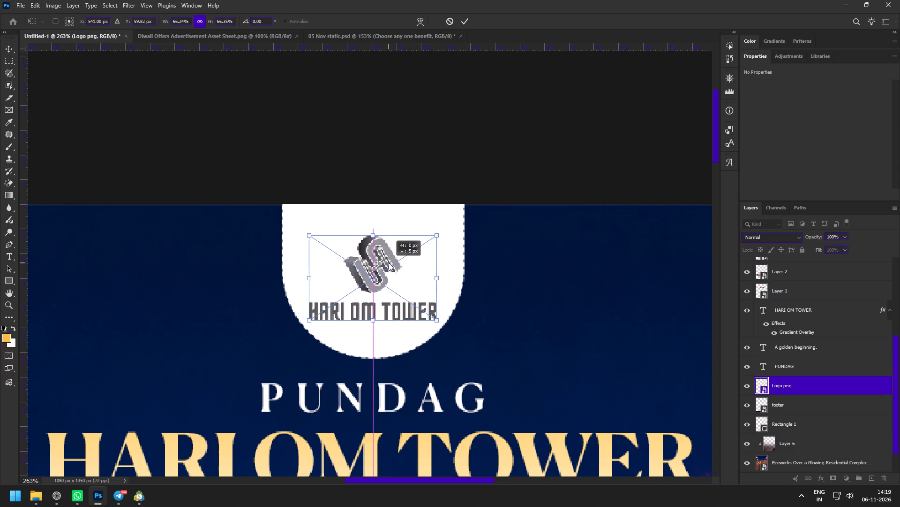
{"action": "left_click_drag", "start_coordinate": [389, 263], "coordinate": [389, 267]}
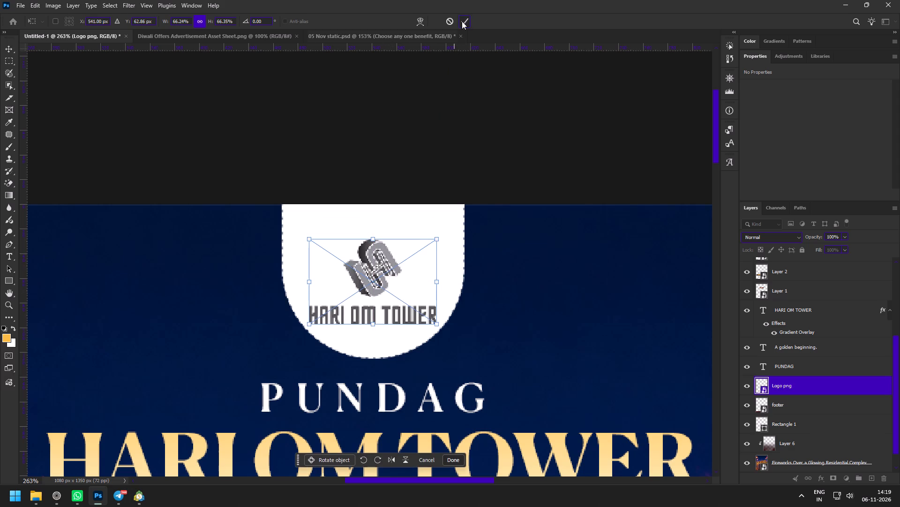
{"action": "left_click", "coordinate": [462, 21]}
Move the white shape and the logo together straight up by about 14 px.
{"action": "left_click", "coordinate": [454, 226], "text": "shift"}
{"action": "left_click_drag", "start_coordinate": [444, 274], "coordinate": [443, 255]}
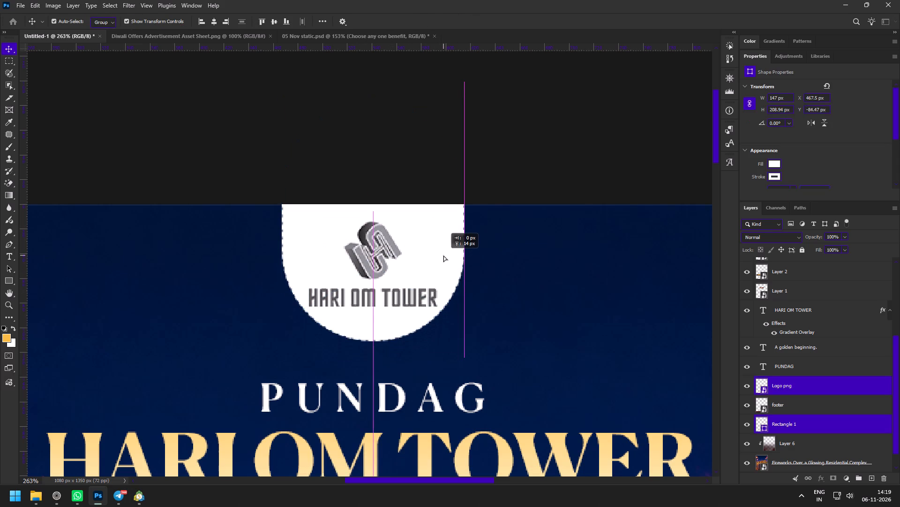
{"action": "left_click_drag", "start_coordinate": [443, 255], "coordinate": [443, 255]}
Shift the logo and its white shape together 10 px to the right to centre them on the poster.
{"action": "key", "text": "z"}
{"action": "left_click_drag", "start_coordinate": [466, 321], "coordinate": [416, 275]}
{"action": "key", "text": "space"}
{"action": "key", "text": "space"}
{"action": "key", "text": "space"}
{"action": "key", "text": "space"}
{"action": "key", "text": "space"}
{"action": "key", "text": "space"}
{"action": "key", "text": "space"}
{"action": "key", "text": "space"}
{"action": "left_click_drag", "start_coordinate": [419, 353], "coordinate": [415, 191]}
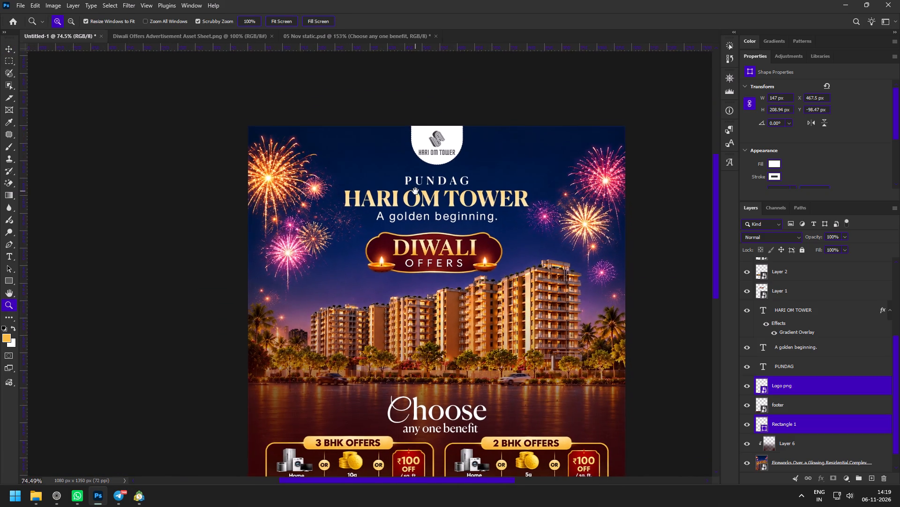
{"action": "left_click_drag", "start_coordinate": [455, 275], "coordinate": [437, 256]}
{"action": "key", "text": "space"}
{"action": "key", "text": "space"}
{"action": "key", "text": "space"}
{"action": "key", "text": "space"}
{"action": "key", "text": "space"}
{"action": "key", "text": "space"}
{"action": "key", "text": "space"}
{"action": "left_click_drag", "start_coordinate": [450, 280], "coordinate": [436, 221]}
{"action": "left_click_drag", "start_coordinate": [435, 104], "coordinate": [453, 146]}
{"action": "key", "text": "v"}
{"action": "left_click", "coordinate": [419, 108]}
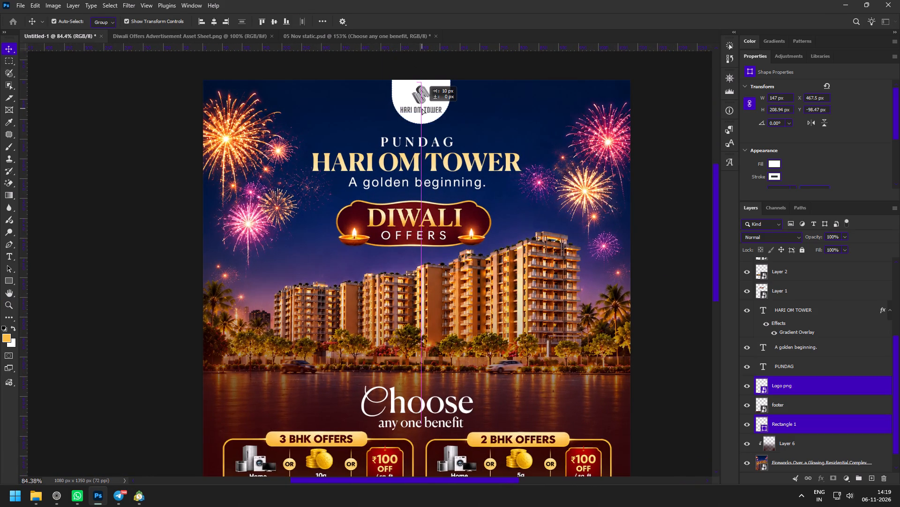
Stamp all visible layers into a new layer above Layer 5 and convert it to a smart object.
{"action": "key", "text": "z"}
{"action": "left_click_drag", "start_coordinate": [479, 226], "coordinate": [457, 200]}
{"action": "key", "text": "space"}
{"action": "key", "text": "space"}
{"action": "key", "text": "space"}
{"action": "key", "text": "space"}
{"action": "left_click_drag", "start_coordinate": [468, 244], "coordinate": [454, 206]}
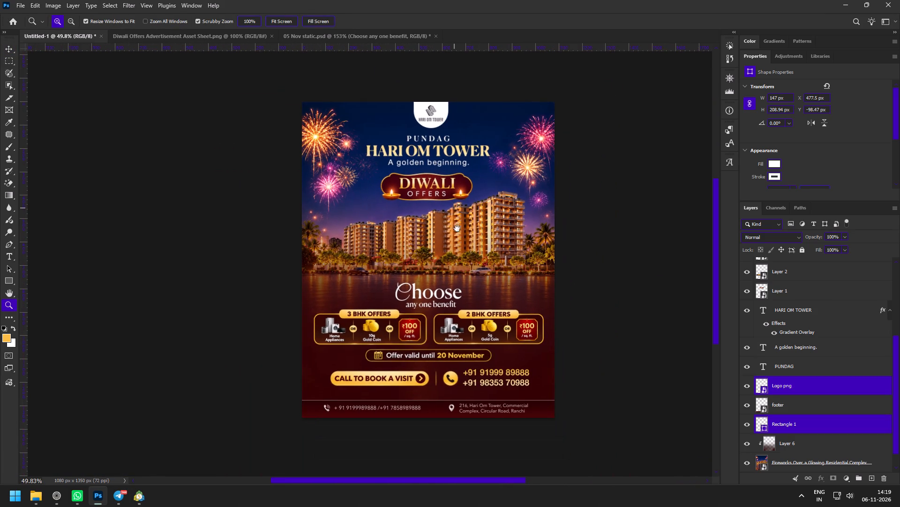
{"action": "left_click_drag", "start_coordinate": [457, 240], "coordinate": [467, 248]}
{"action": "scroll", "coordinate": [823, 381], "scroll_direction": "up", "scroll_amount": 11}
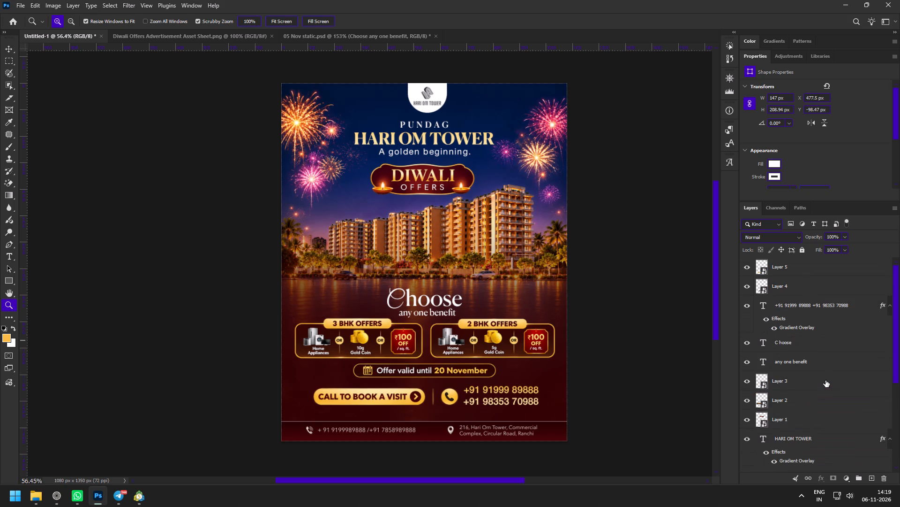
{"action": "scroll", "coordinate": [825, 380], "scroll_direction": "up", "scroll_amount": 9}
{"action": "left_click", "coordinate": [795, 273]}
{"action": "key", "text": "ctrl+alt+shift+e"}
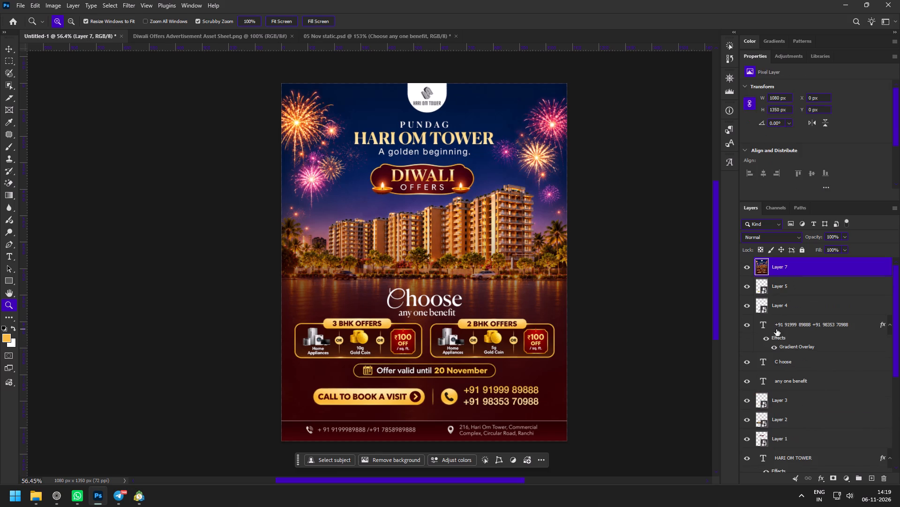
{"action": "key", "text": "F8"}
Load the stamped layer's outline as a selection and copy the whole poster image.
{"action": "left_click", "coordinate": [762, 262], "text": "ctrl"}
{"action": "key", "text": "ctrl+c"}
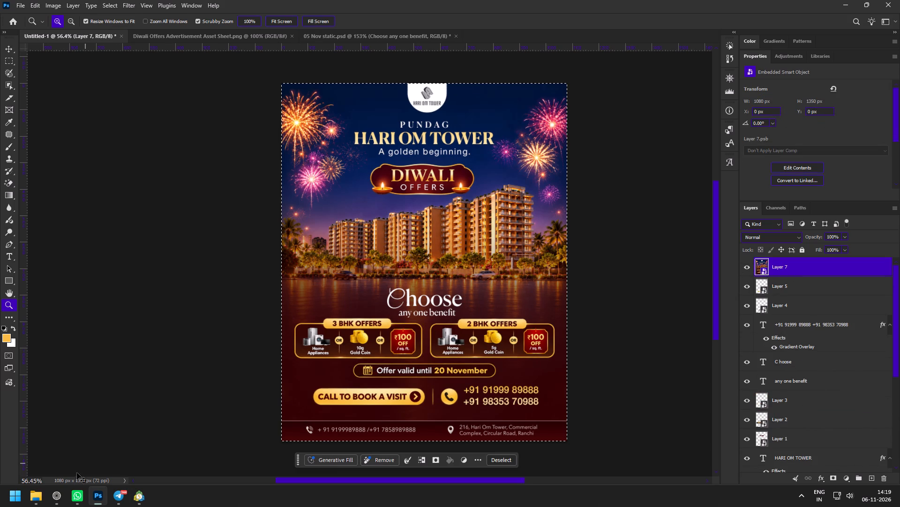